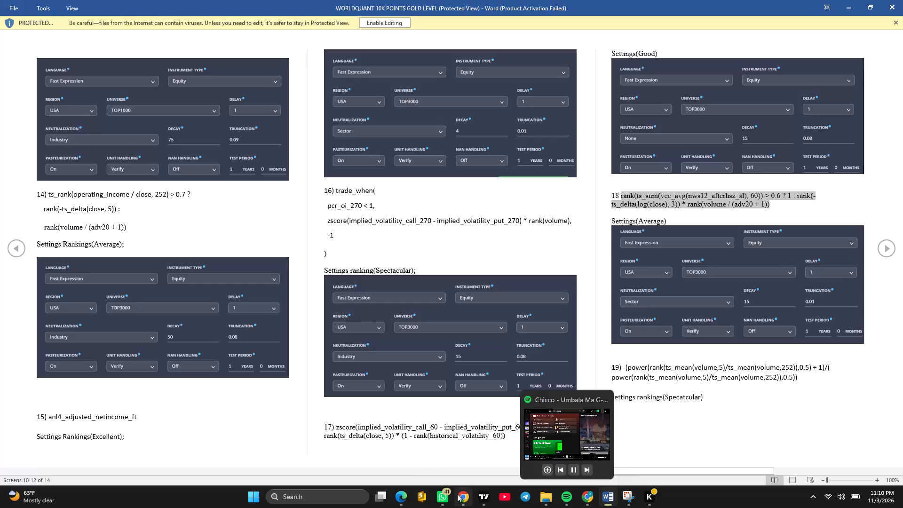
click(585, 498)
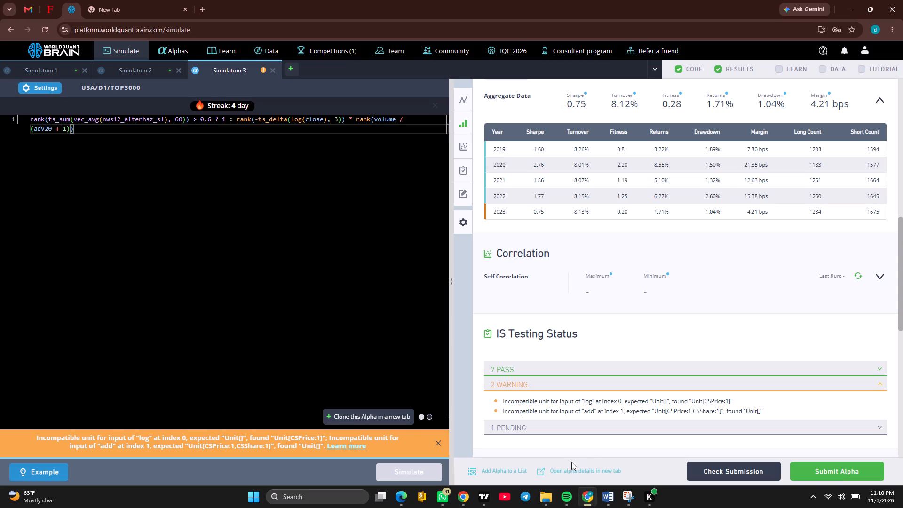
click(405, 498)
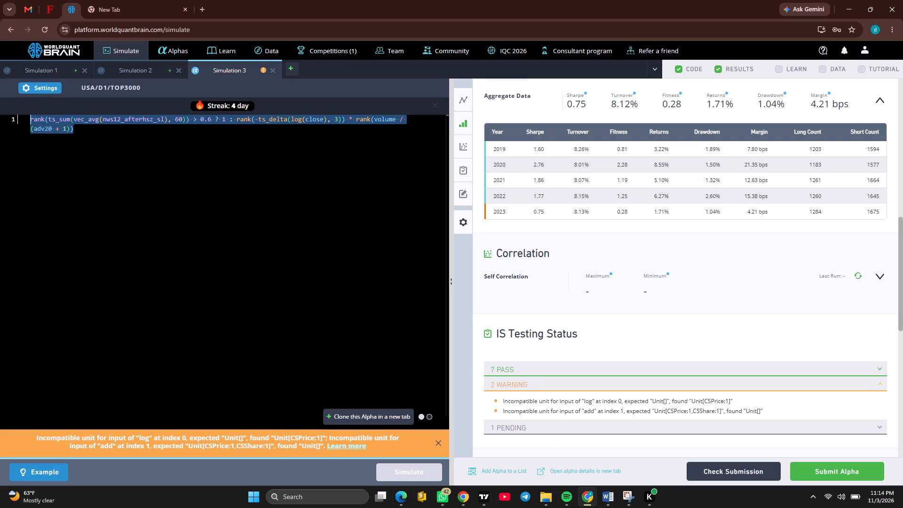
key(BackSpace)
key(ctrl+v)
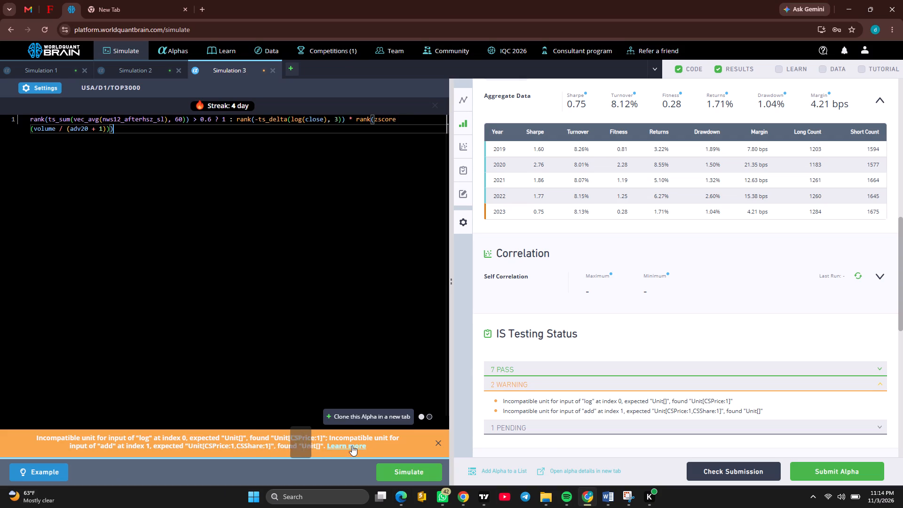
click(392, 471)
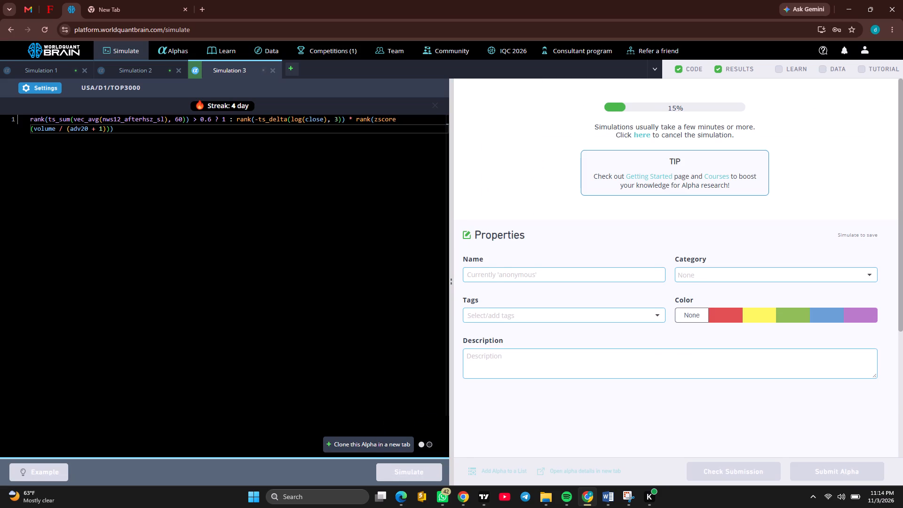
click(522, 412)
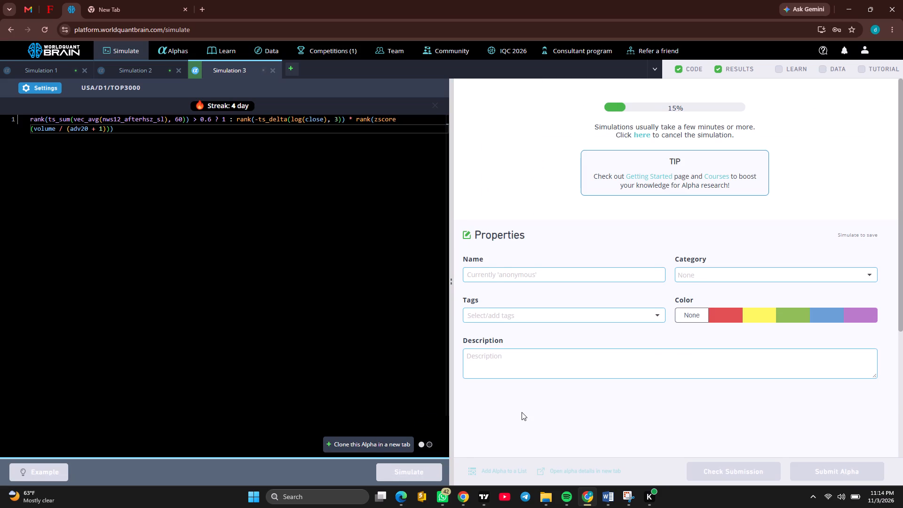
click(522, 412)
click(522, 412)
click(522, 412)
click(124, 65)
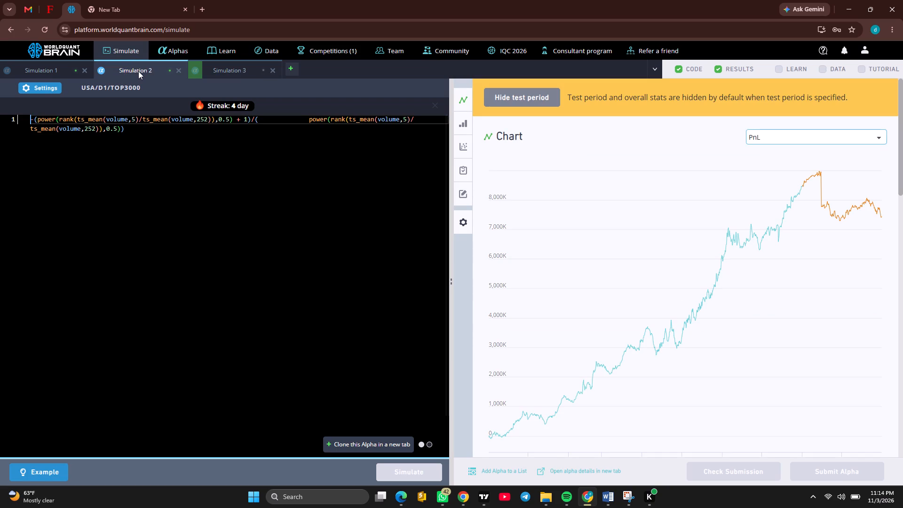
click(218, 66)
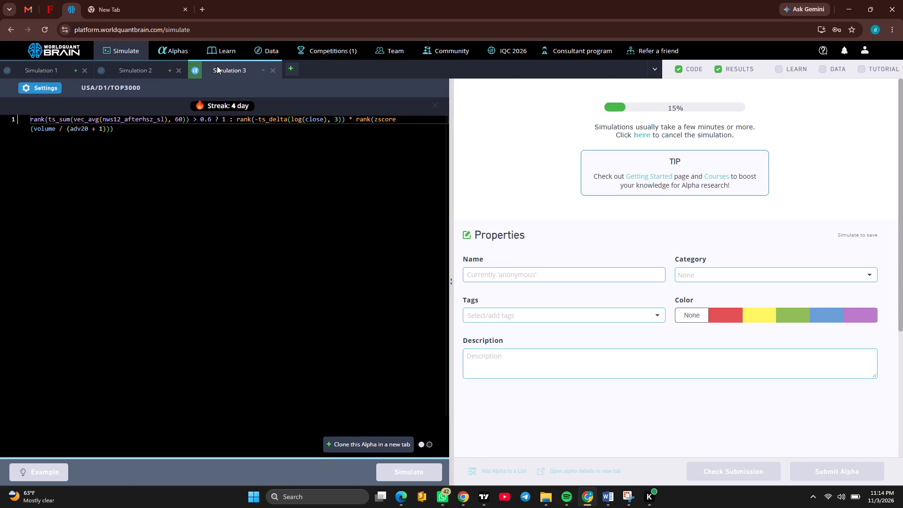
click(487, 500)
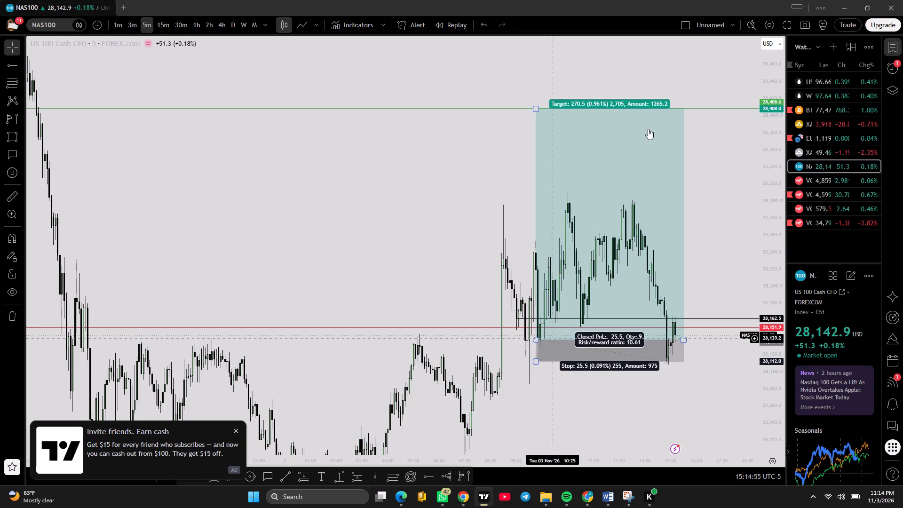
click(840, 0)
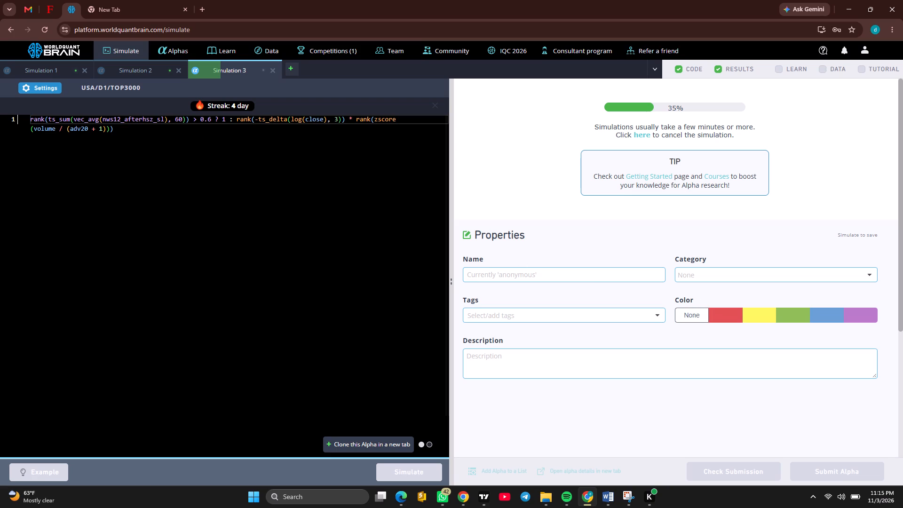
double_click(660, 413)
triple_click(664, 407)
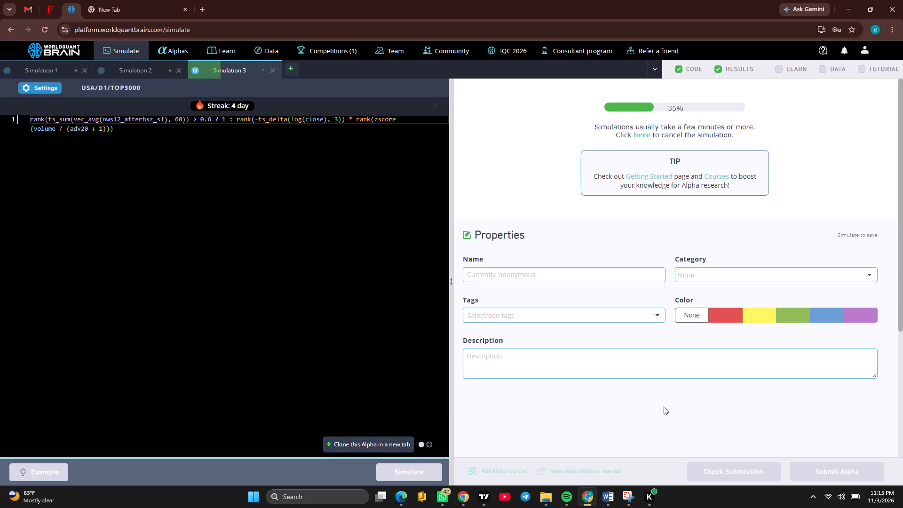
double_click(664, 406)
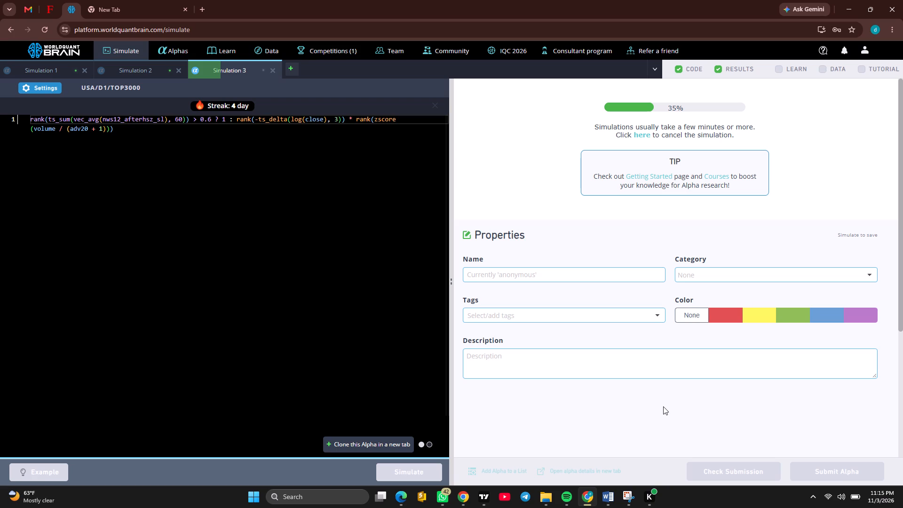
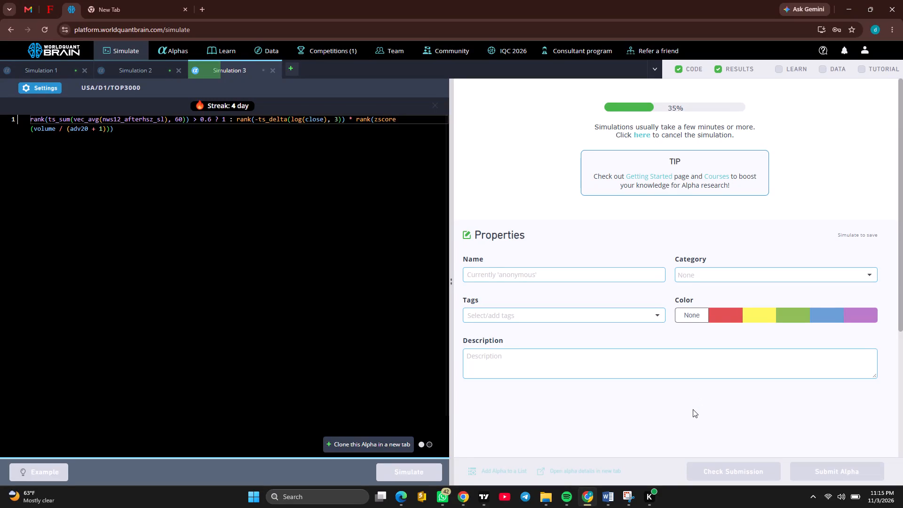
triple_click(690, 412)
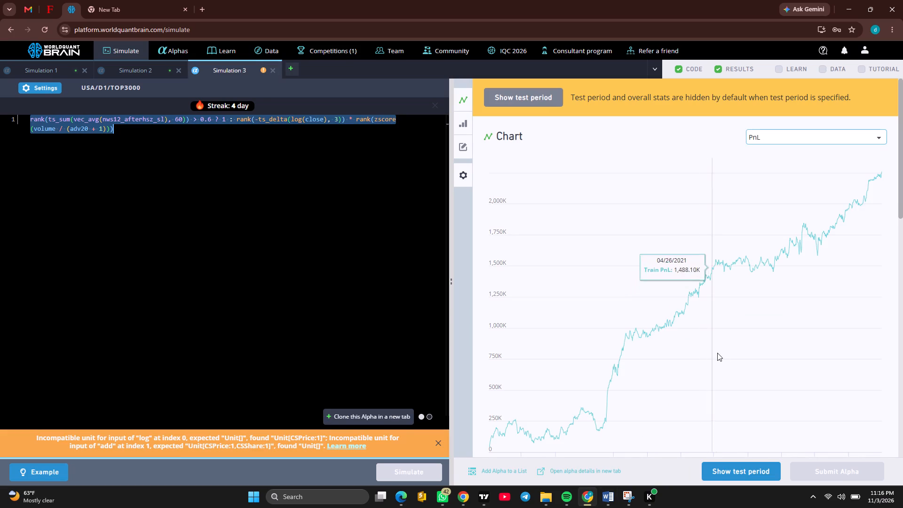
Show the test period for Simulation 3, then check the yearly IS Summary and the warnings under IS Testing Status.
click(721, 470)
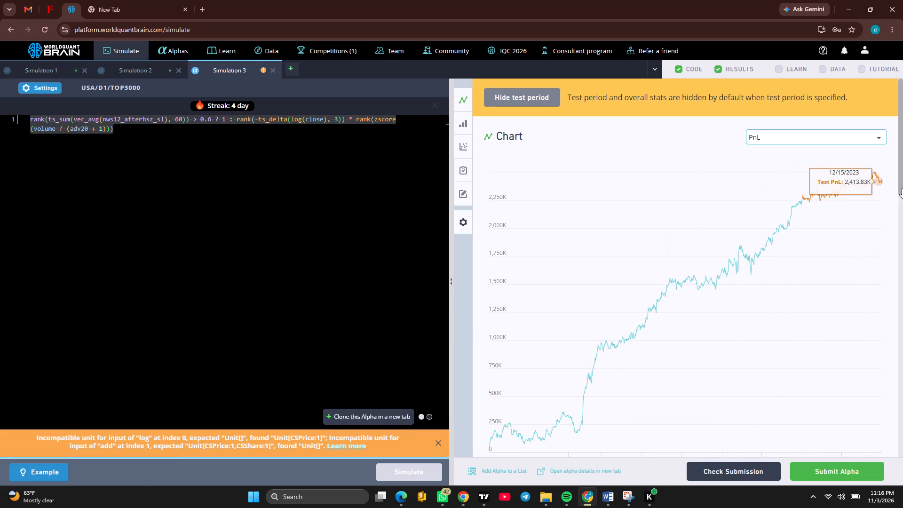
drag(898, 182, 895, 252)
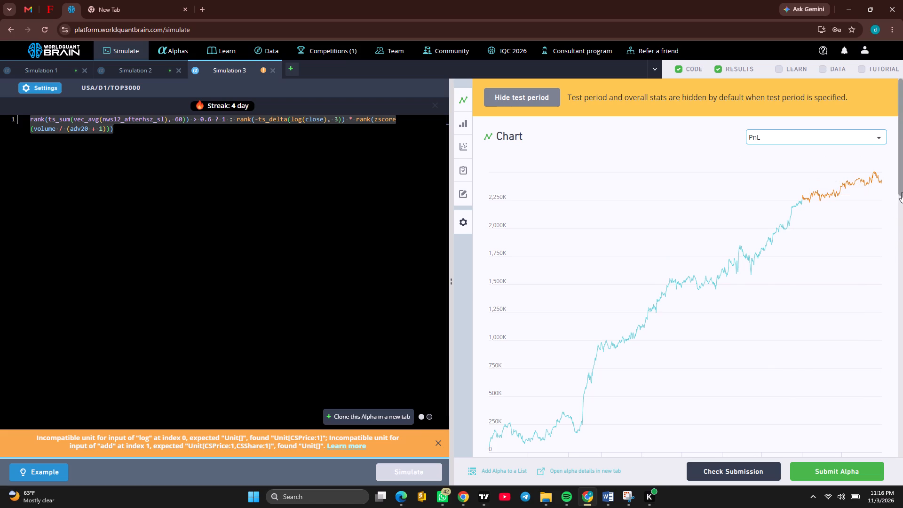
drag(901, 192, 902, 321)
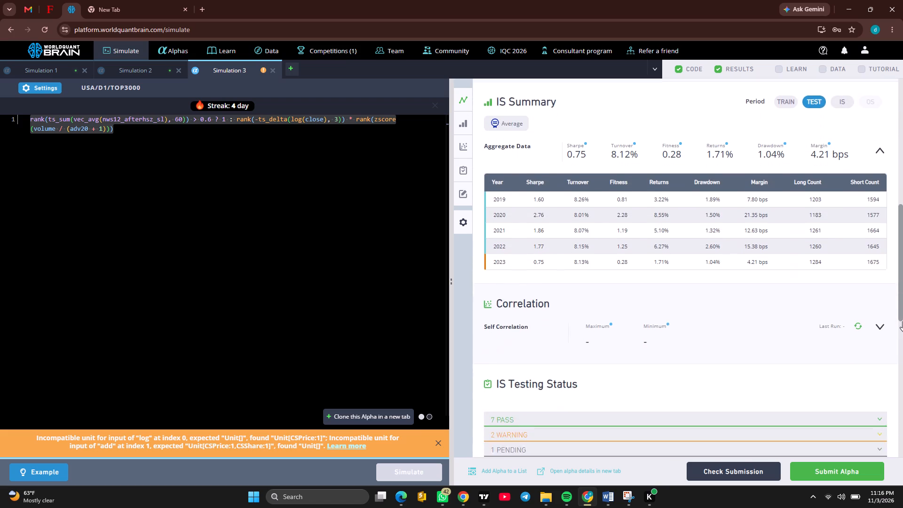
drag(902, 321, 901, 337)
click(864, 370)
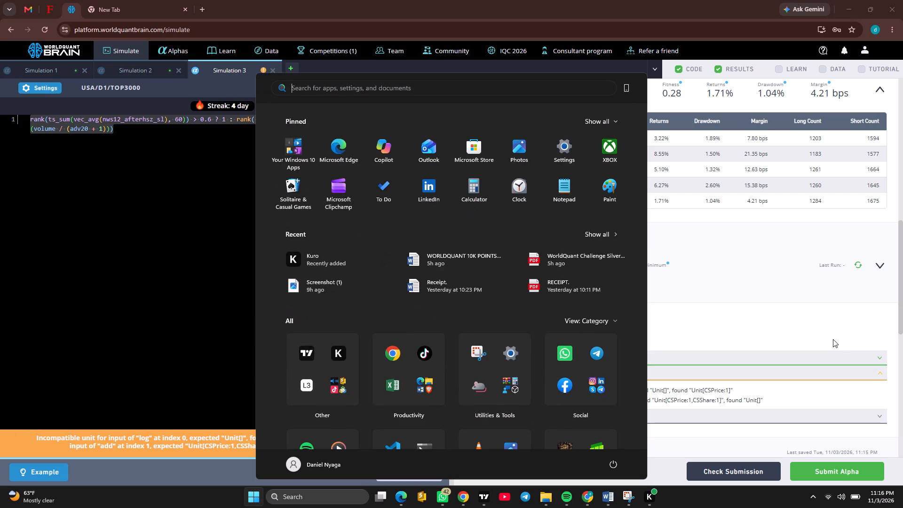
Open Snipping Tool, capture the WorldQuant Brain window with the Simulation 3 code, results and warnings, and copy the screenshot.
text(sn)
key(Return)
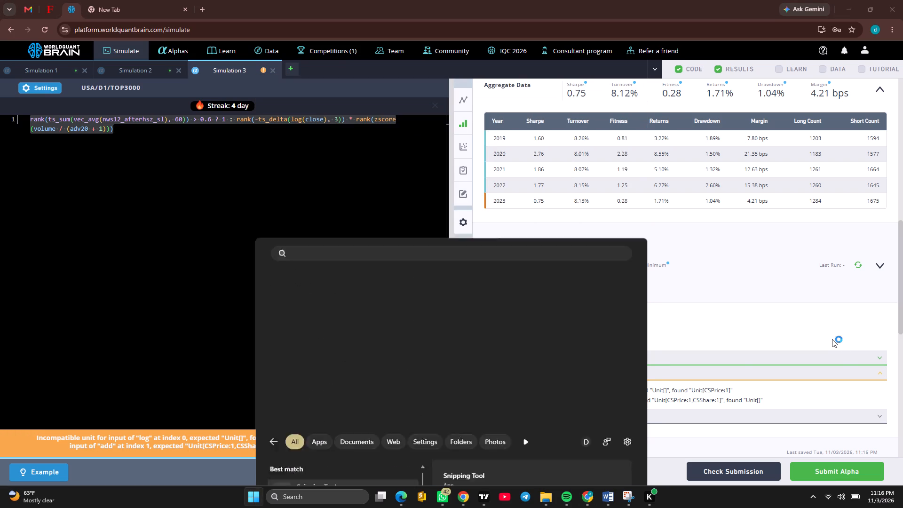
click(368, 219)
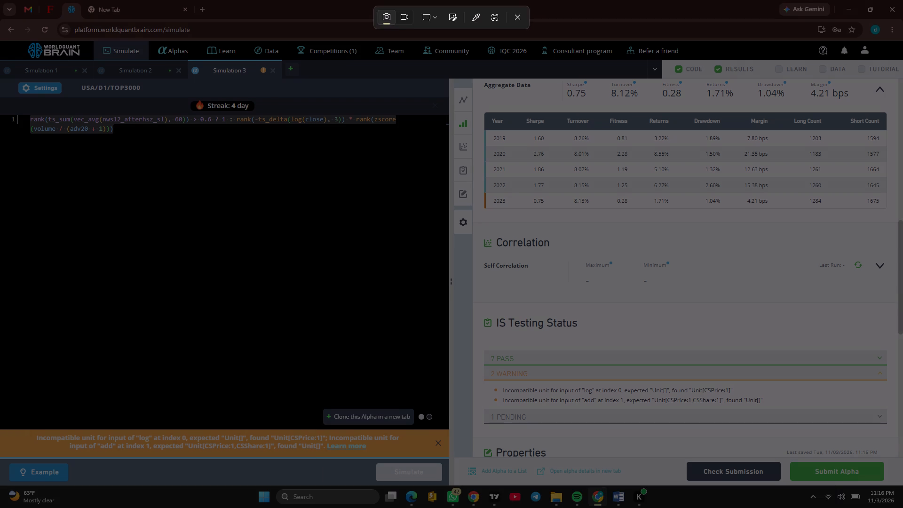
drag(7, 4, 850, 479)
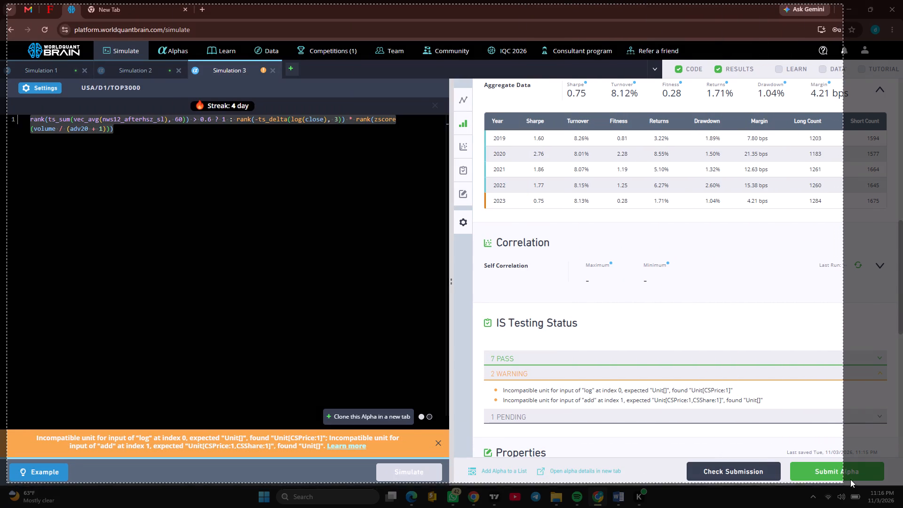
drag(850, 479, 902, 459)
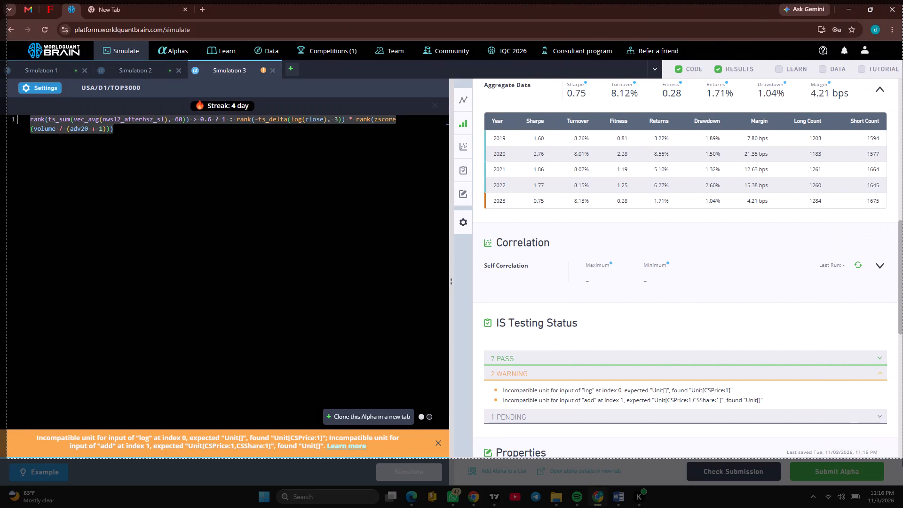
drag(902, 459, 899, 483)
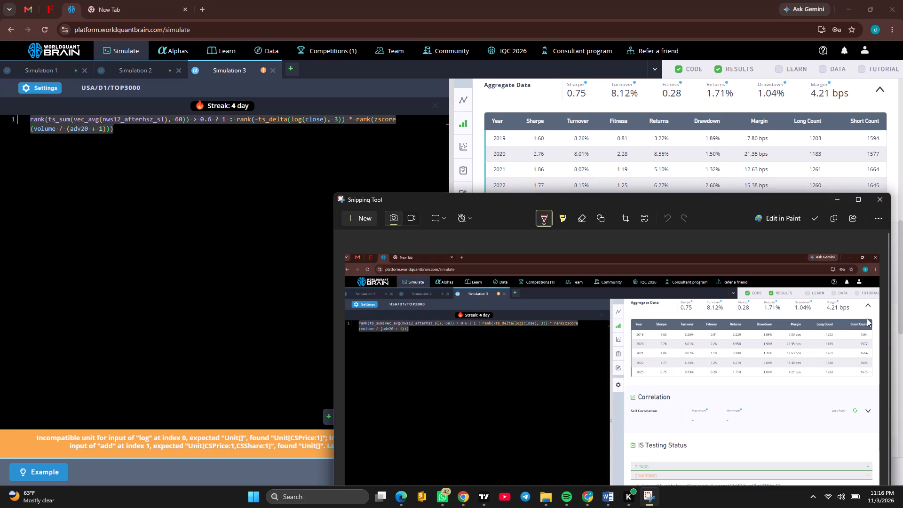
click(835, 217)
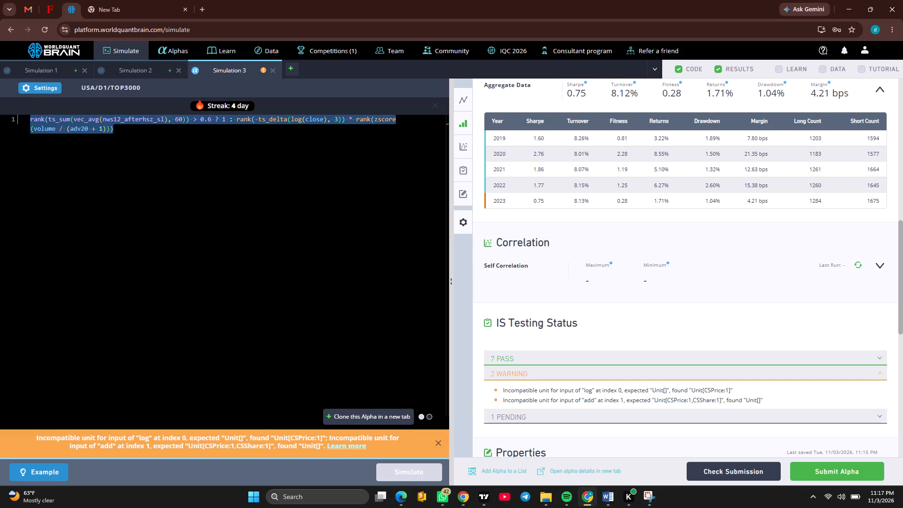
key(BackSpace)
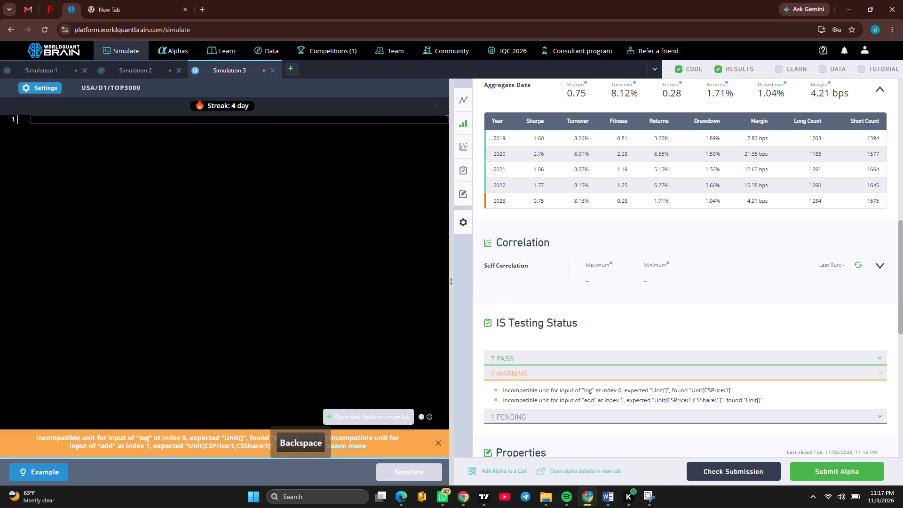
key(ctrl+v)
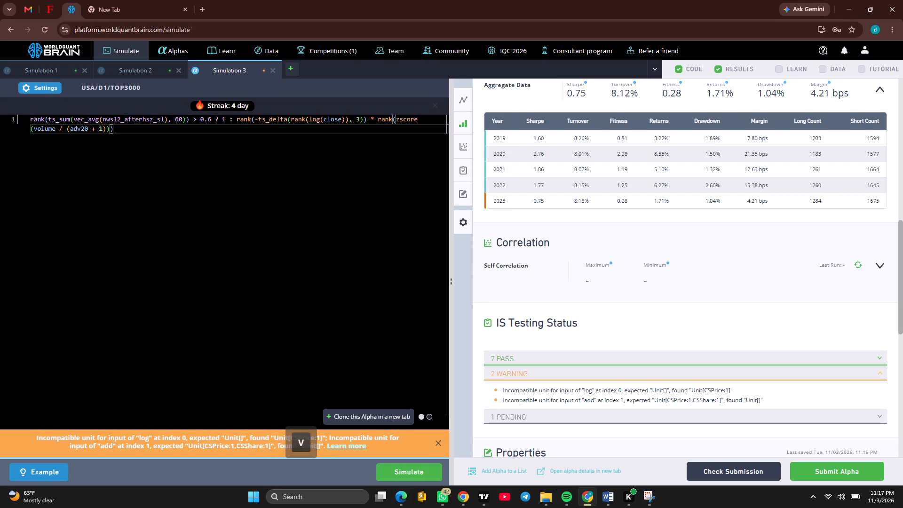
click(411, 469)
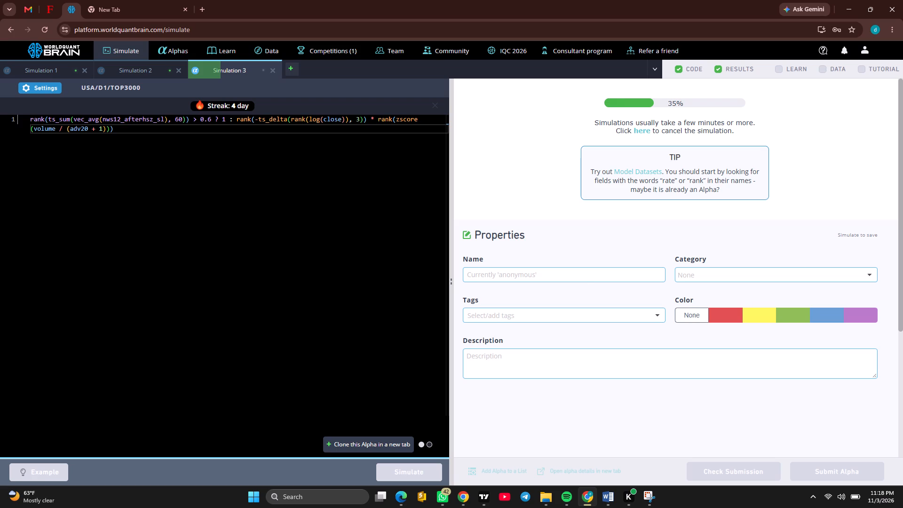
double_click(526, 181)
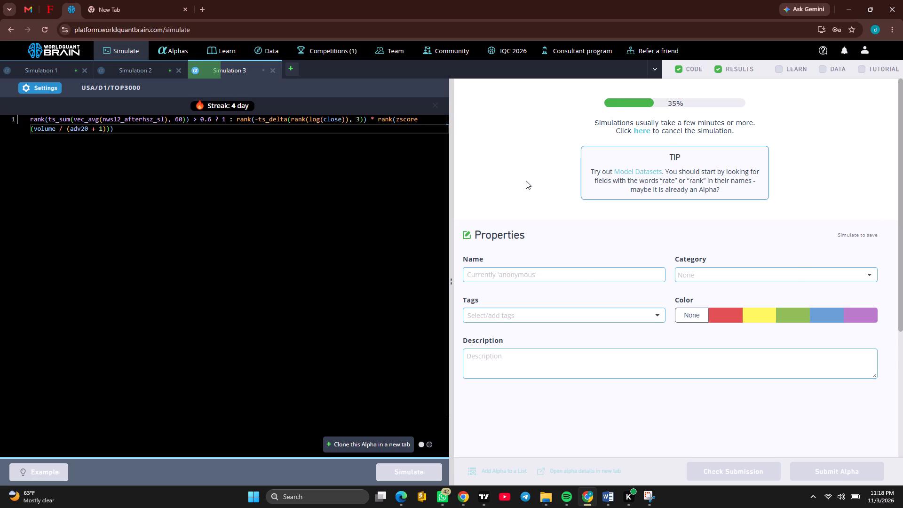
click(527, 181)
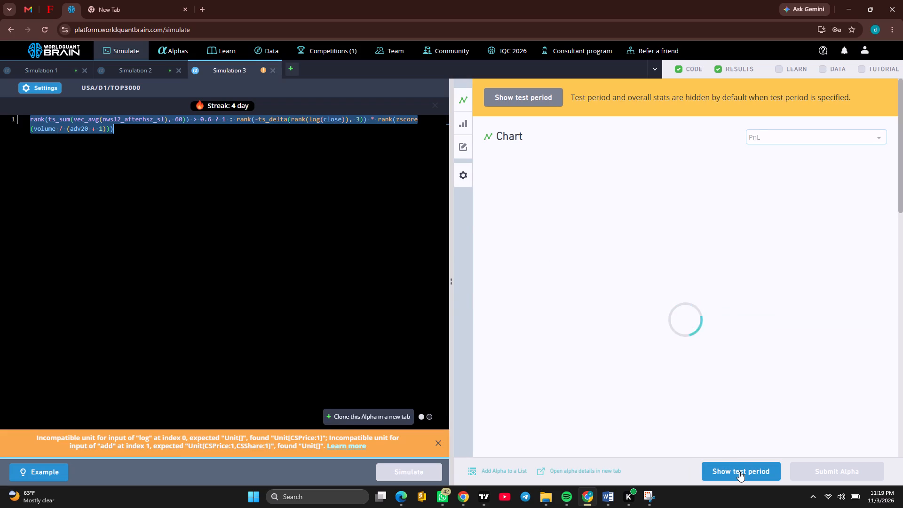
Show the test period for the re-simulated alpha, then check its yearly IS Summary and expand the warnings under IS Testing Status.
click(739, 470)
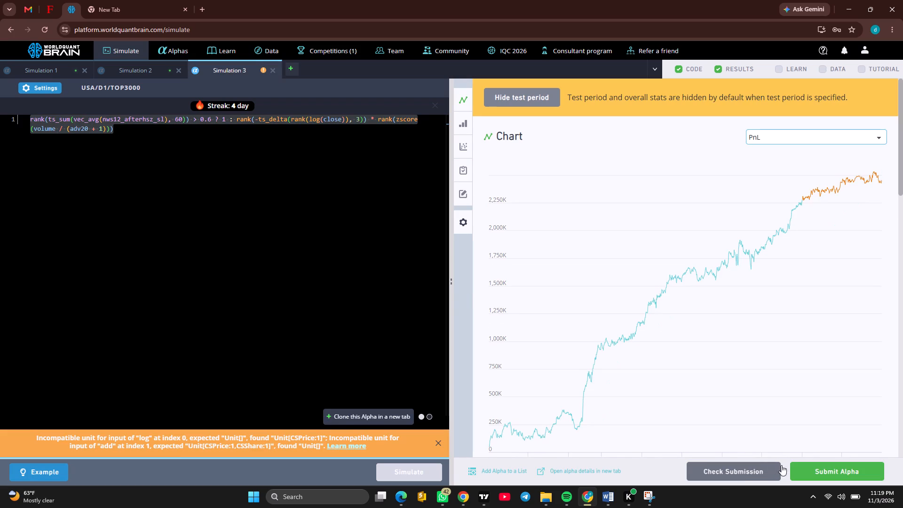
drag(902, 167, 902, 213)
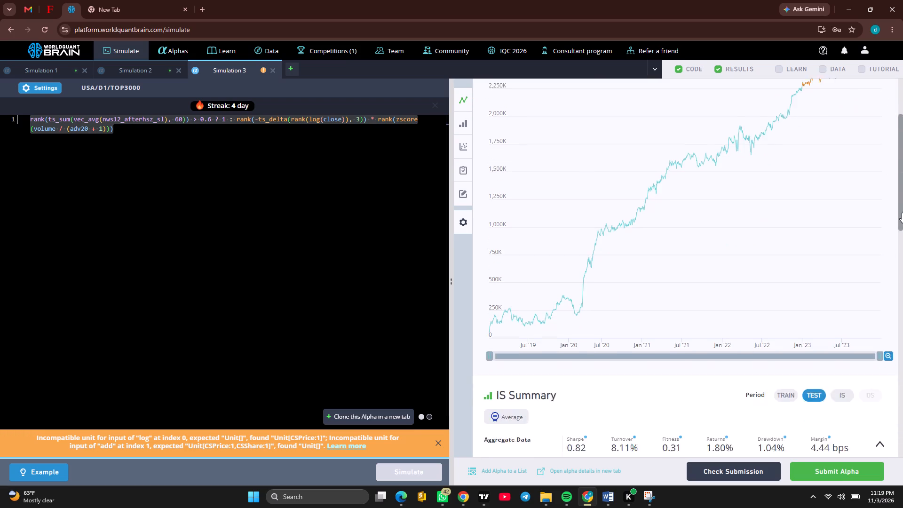
drag(902, 213, 902, 305)
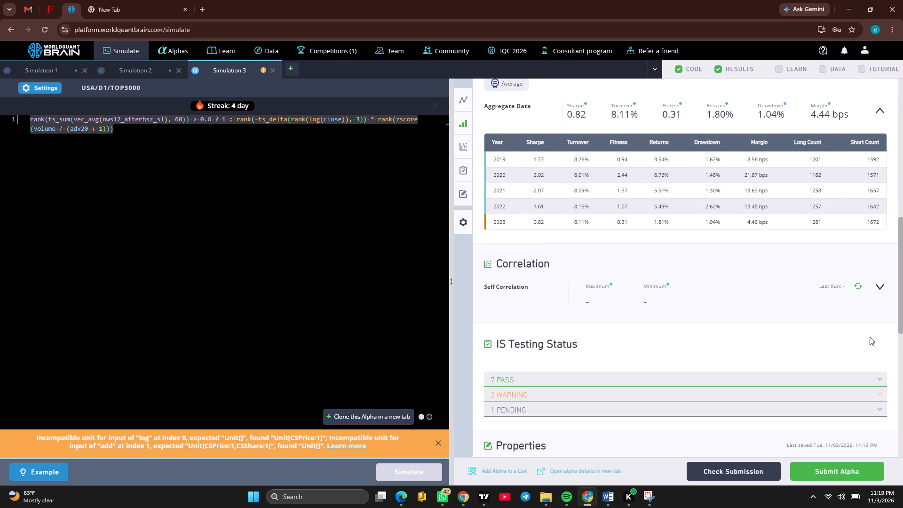
click(847, 402)
click(847, 394)
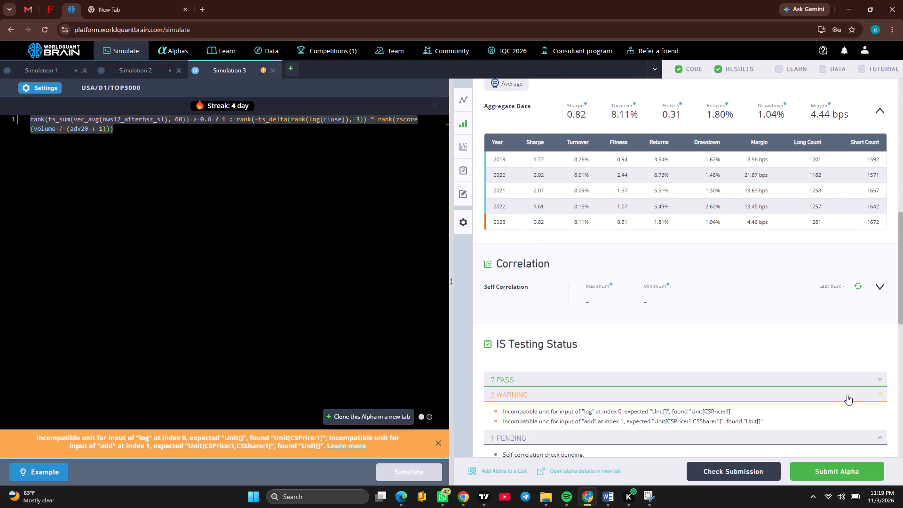
Try to submit the Simulation 3 alpha.
click(828, 468)
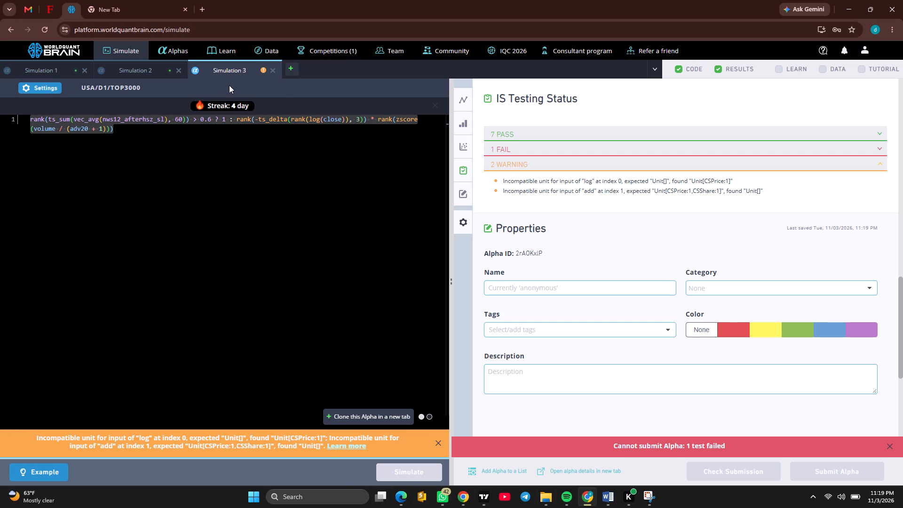
Open a new blank simulation next to Simulation 3.
click(288, 71)
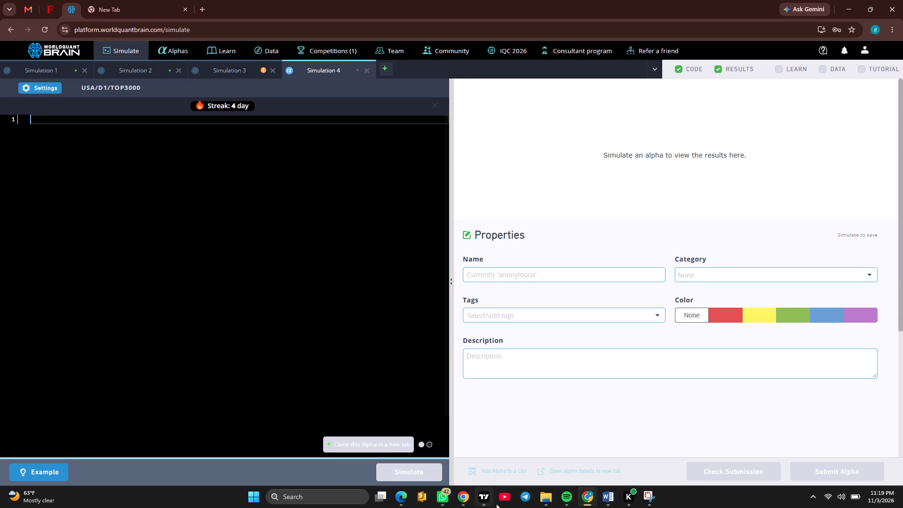
Switch to the WORLDQUANT 10K POINTS GOLD LEVEL document in Word and copy the full zscore implied-volatility expression of item 17.
click(611, 500)
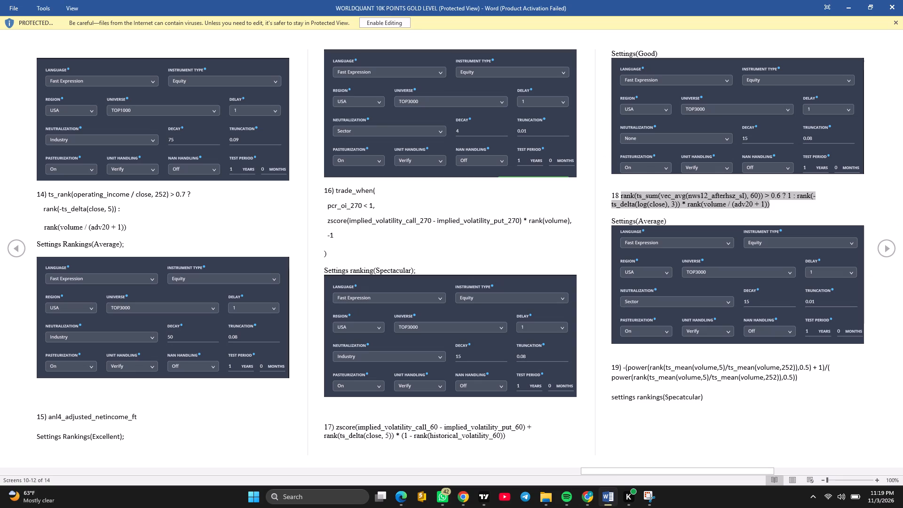
click(601, 175)
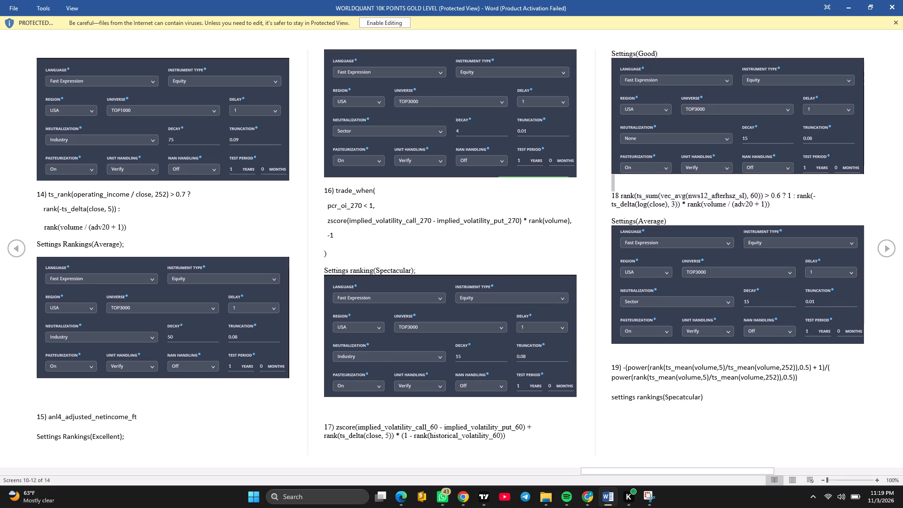
drag(335, 427, 496, 439)
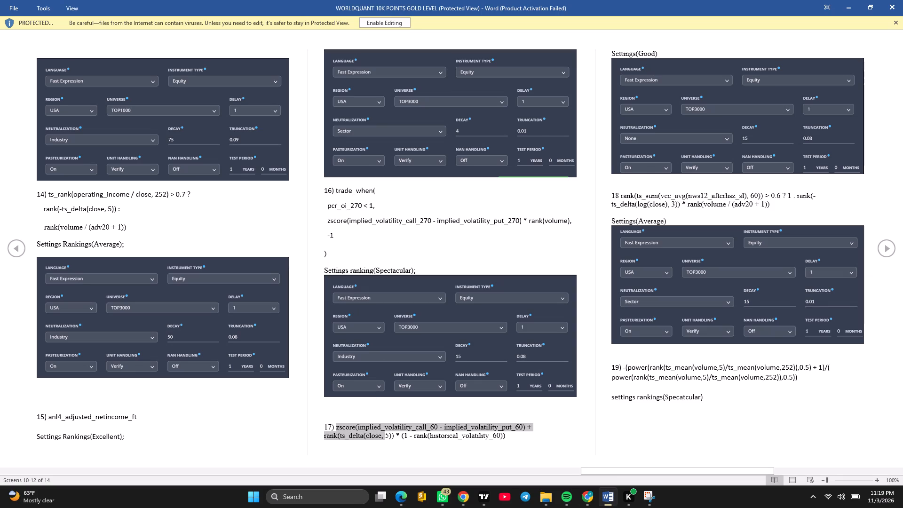
drag(496, 439, 508, 434)
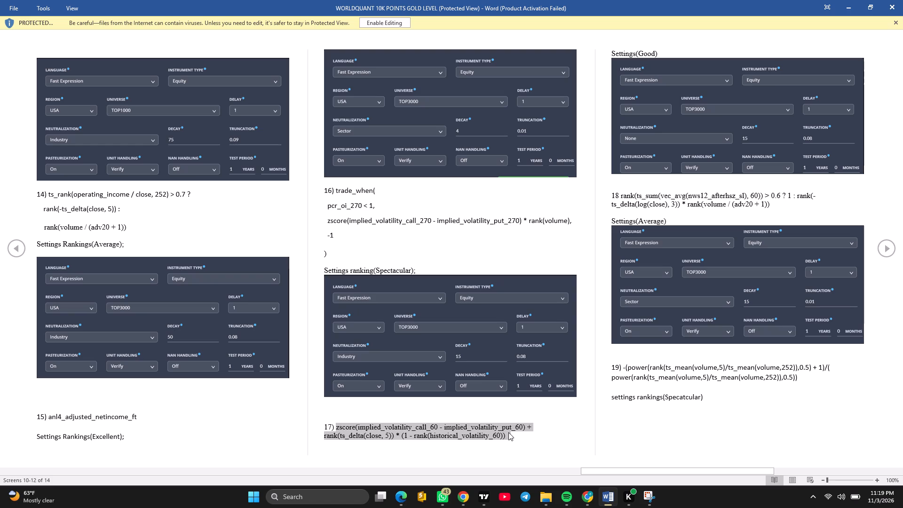
key(ctrl+c)
key(ctrl+c)
key(ctrl+c)
key(ctrl+c)
key(ctrl+c)
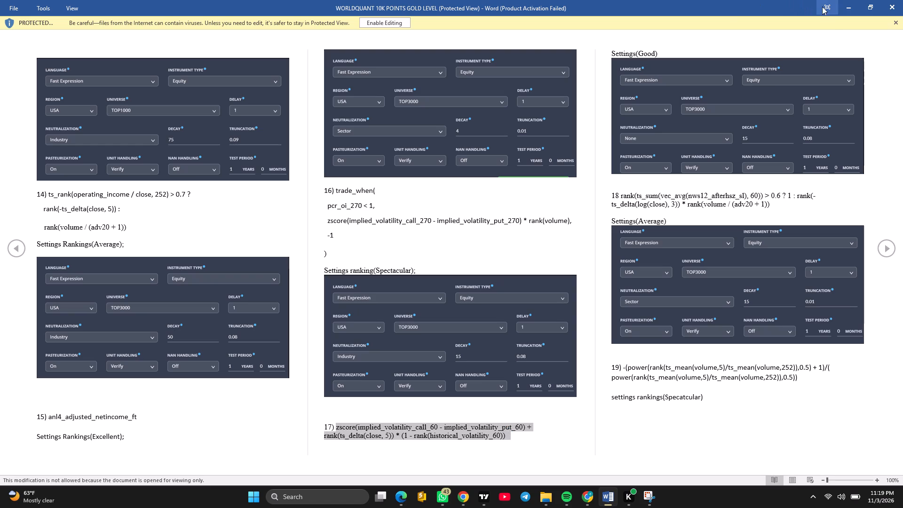
Switch back to the simulator and set the decay to 15 in the Simulation 4 settings.
click(850, 11)
click(46, 87)
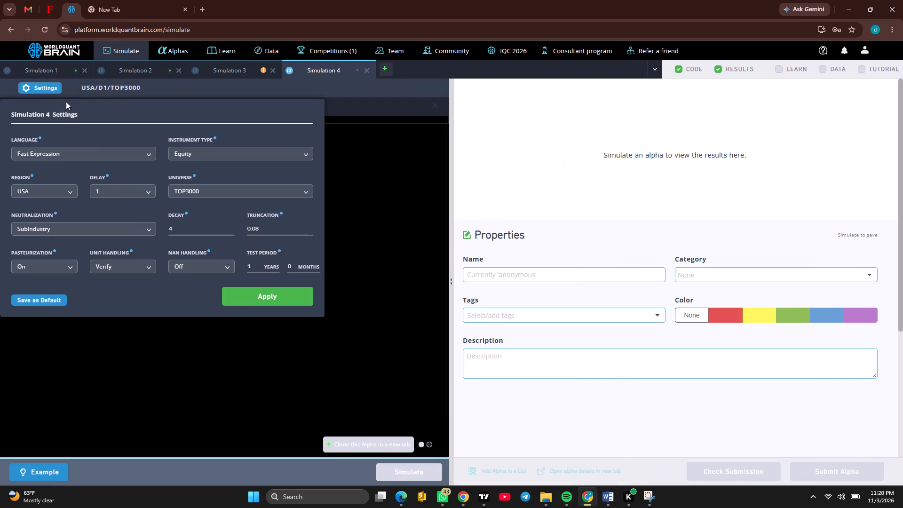
double_click(231, 224)
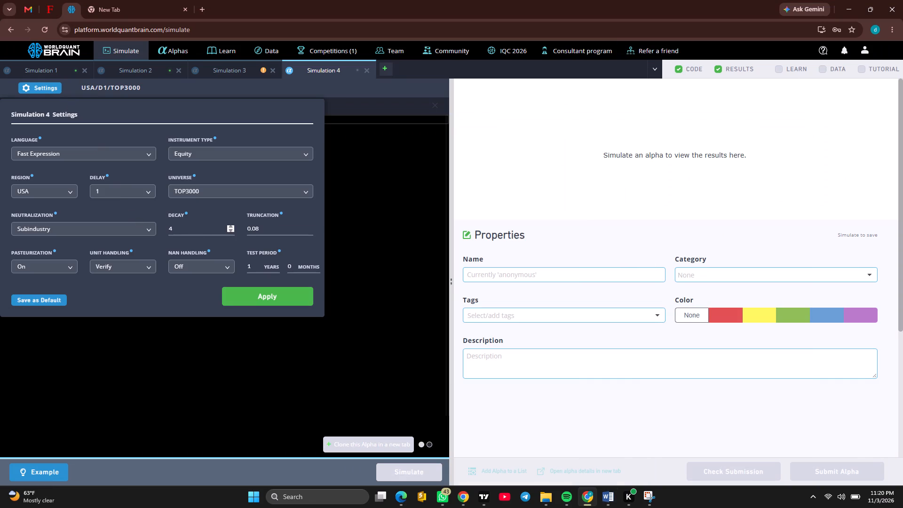
triple_click(232, 227)
triple_click(230, 227)
triple_click(230, 227)
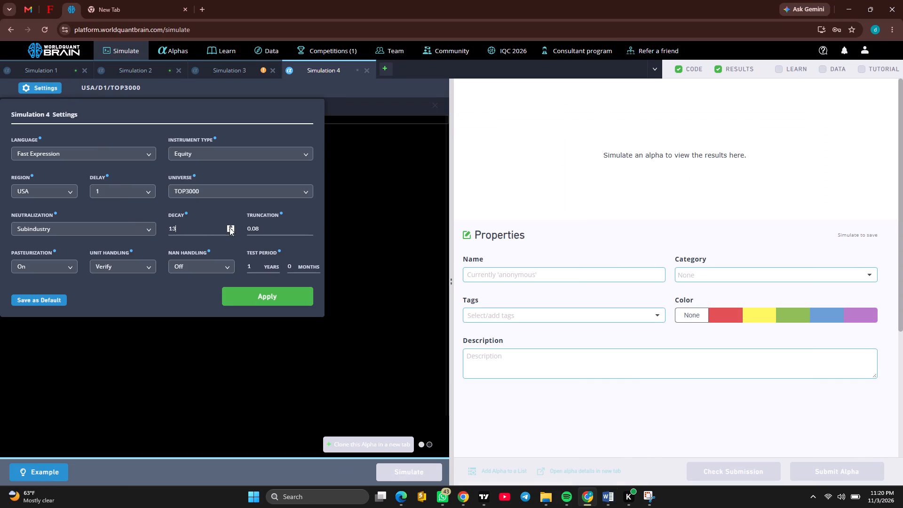
double_click(230, 228)
Recheck item 17's settings in the Word document and apply None as the Simulation 4 neutralization.
click(79, 224)
click(64, 278)
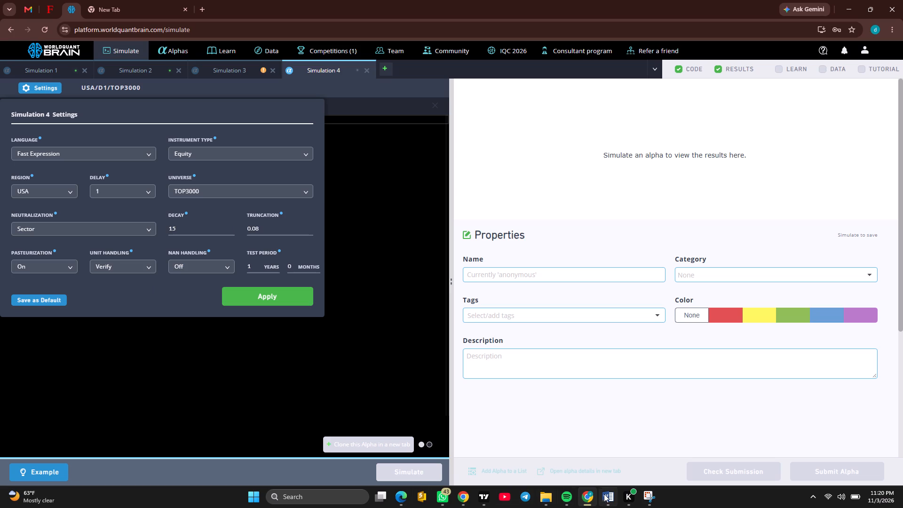
click(603, 495)
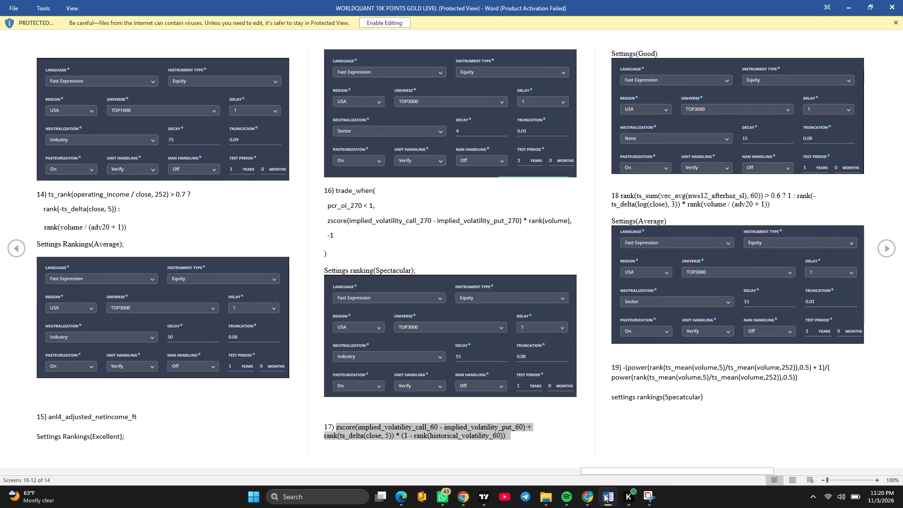
click(841, 5)
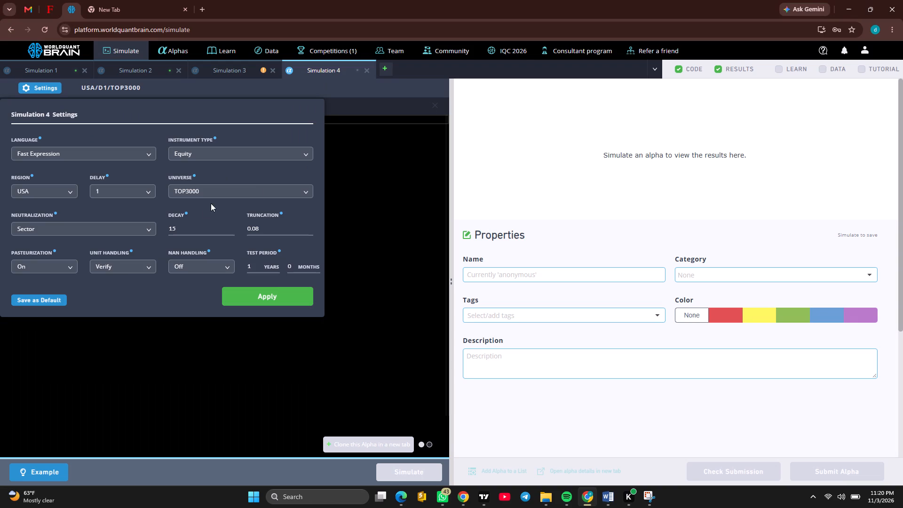
click(137, 229)
click(112, 245)
click(604, 496)
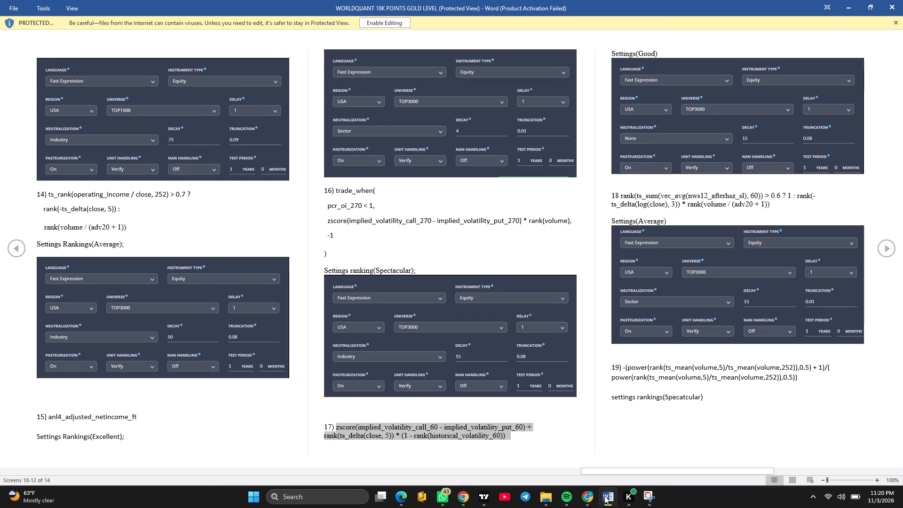
click(558, 430)
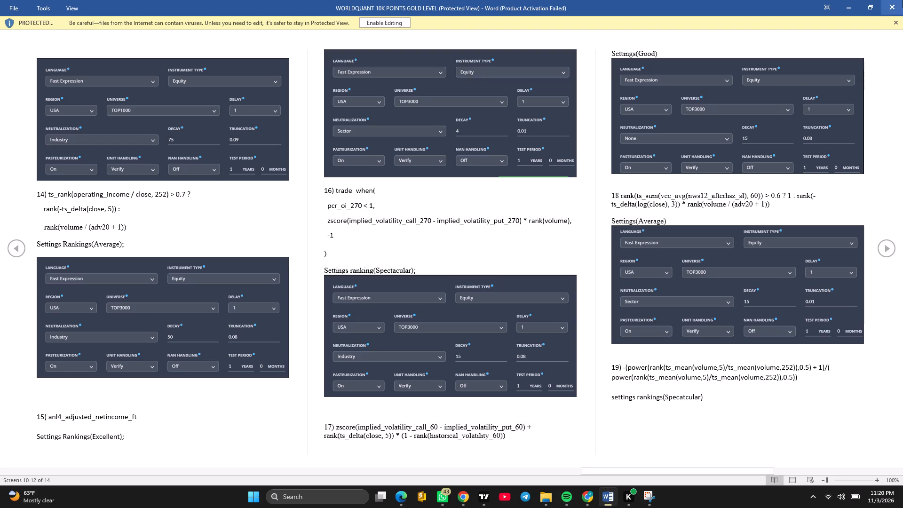
click(848, 6)
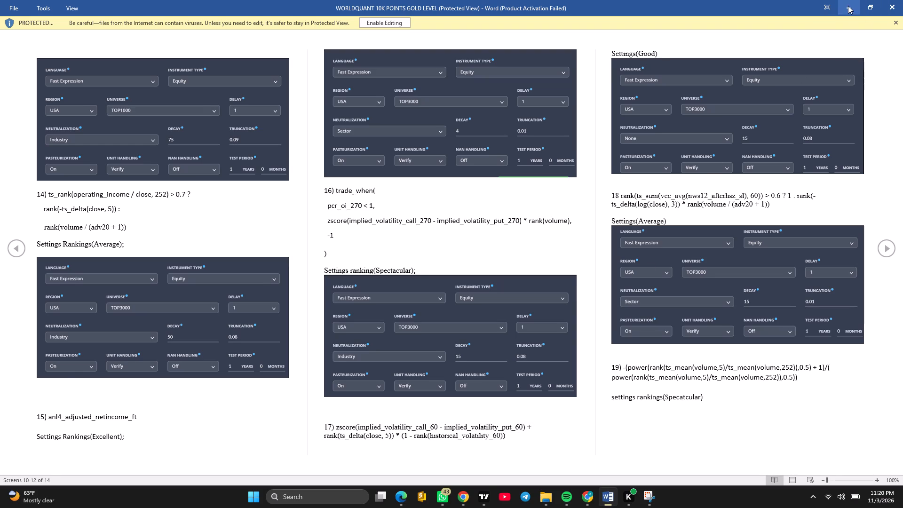
click(259, 300)
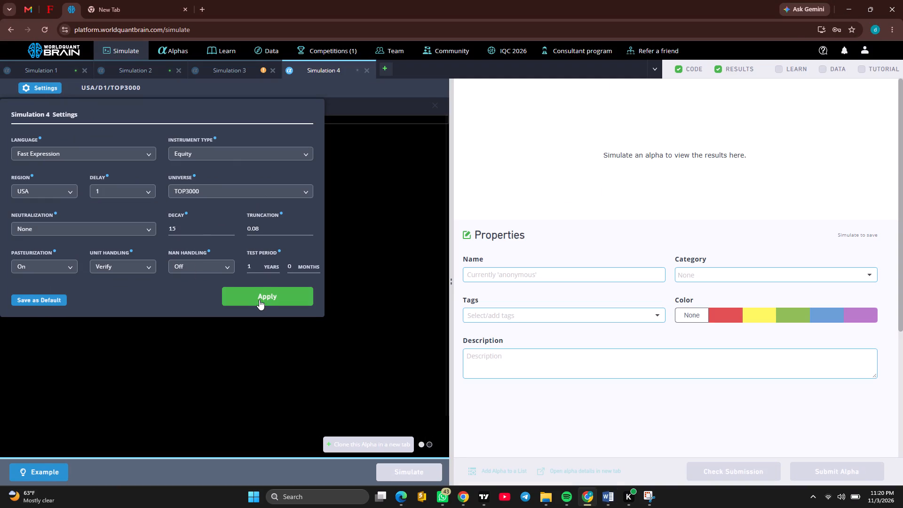
Paste the copied item 17 zscore expression into the Simulation 4 editor and simulate it.
click(111, 126)
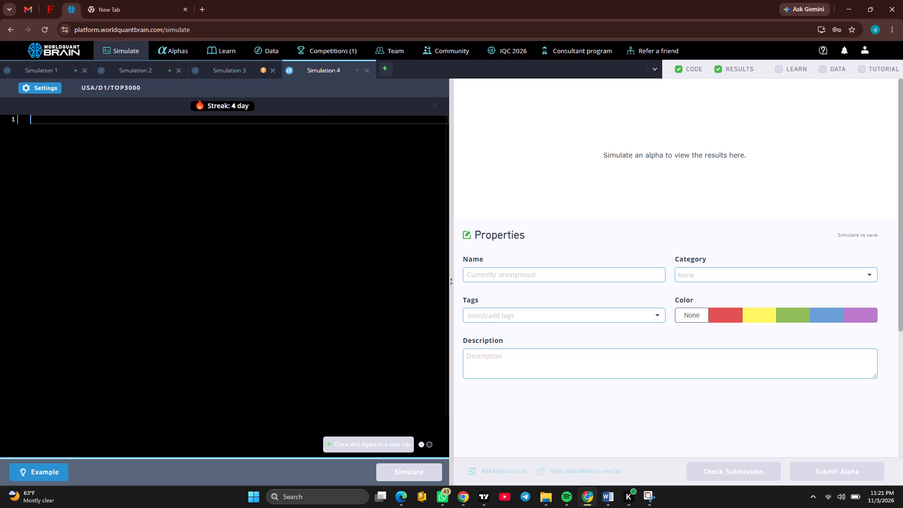
key(ctrl+v)
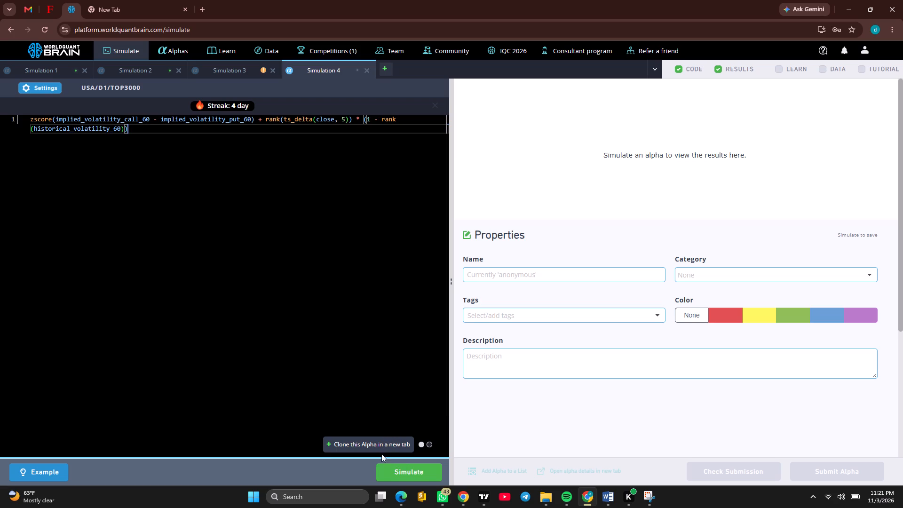
click(403, 468)
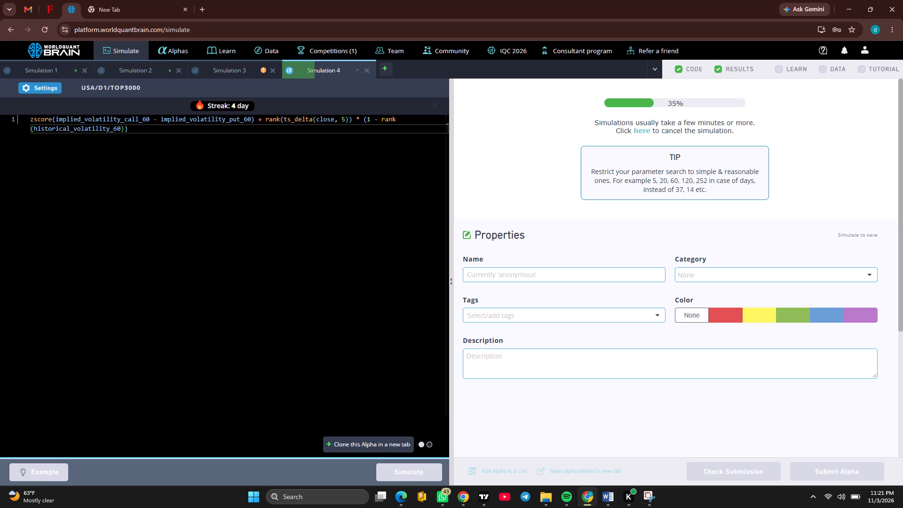
While the simulation runs, look at Simulation 2's chart and the list of submitted alphas, and return to the simulations.
click(137, 68)
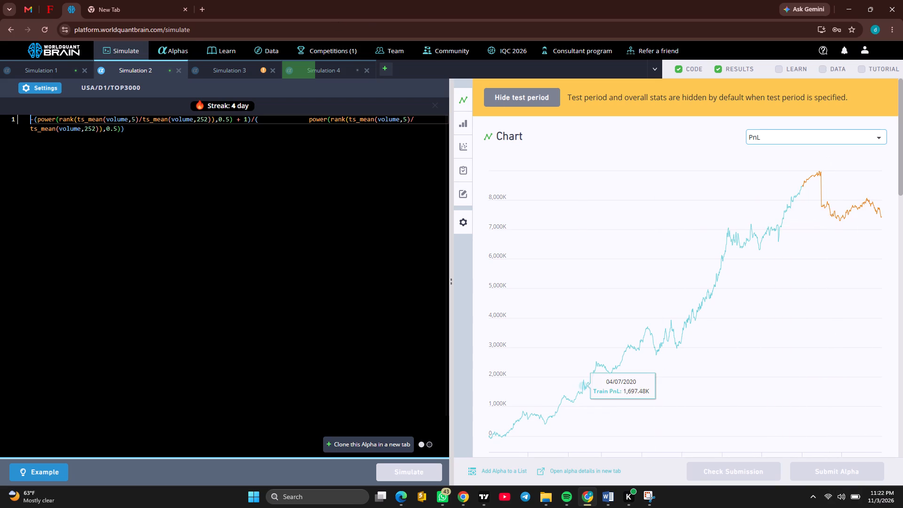
click(172, 54)
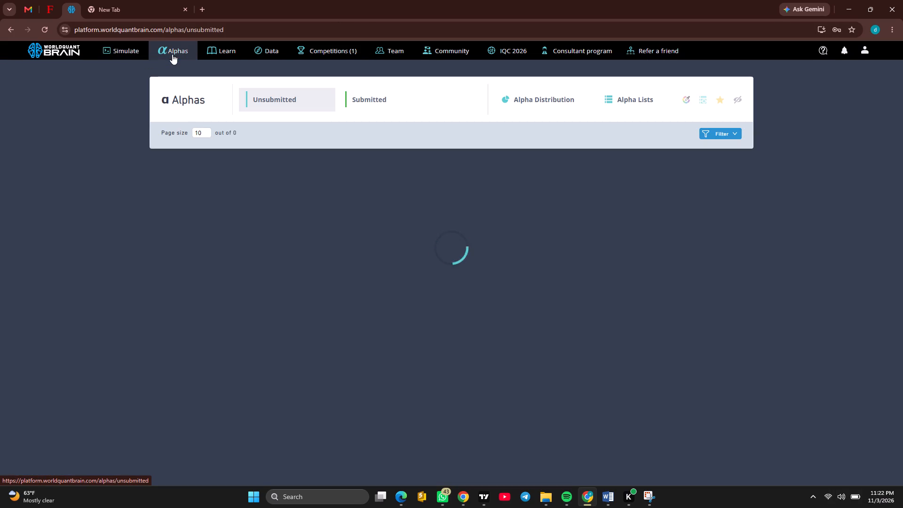
click(367, 99)
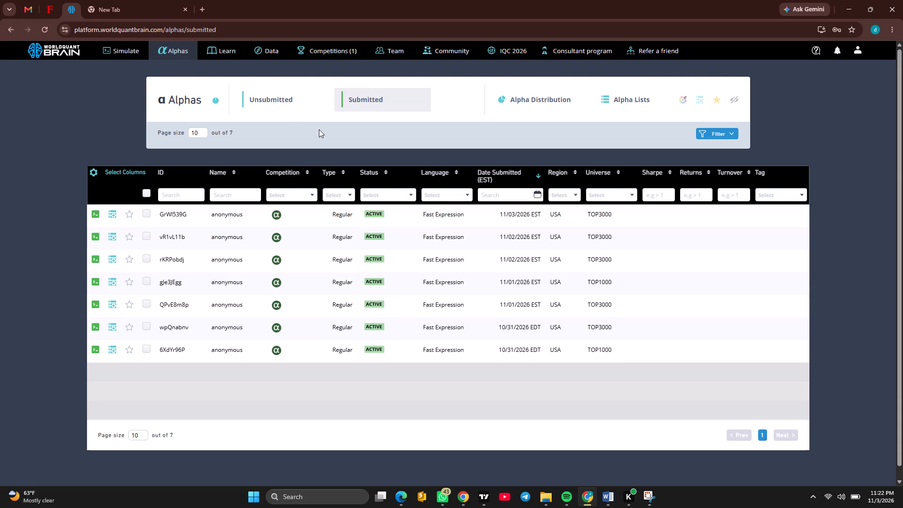
click(113, 48)
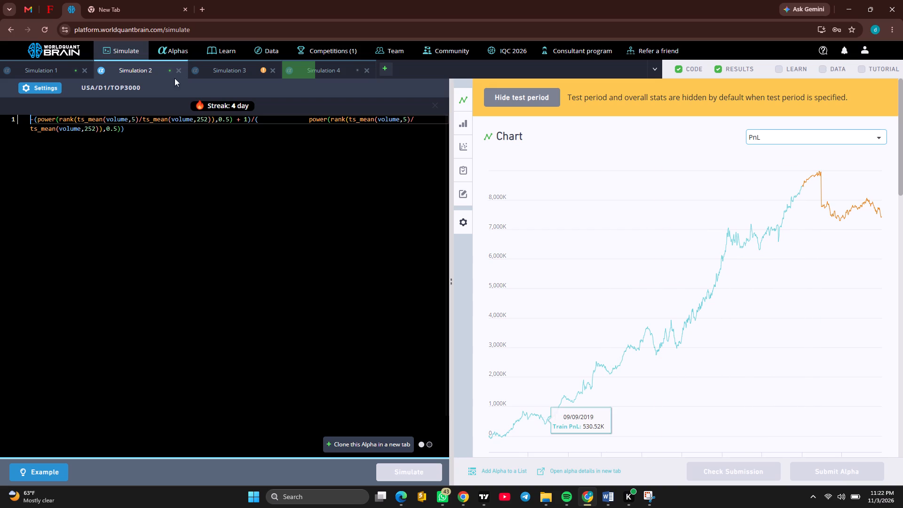
Show the test period for Simulation 4, check its yearly IS Summary and expand the failed checks under IS Testing Status.
click(301, 67)
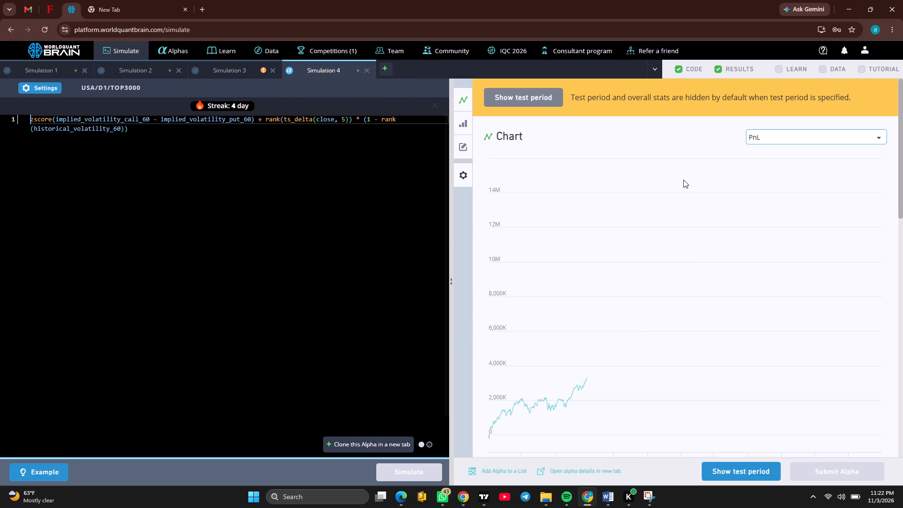
click(756, 468)
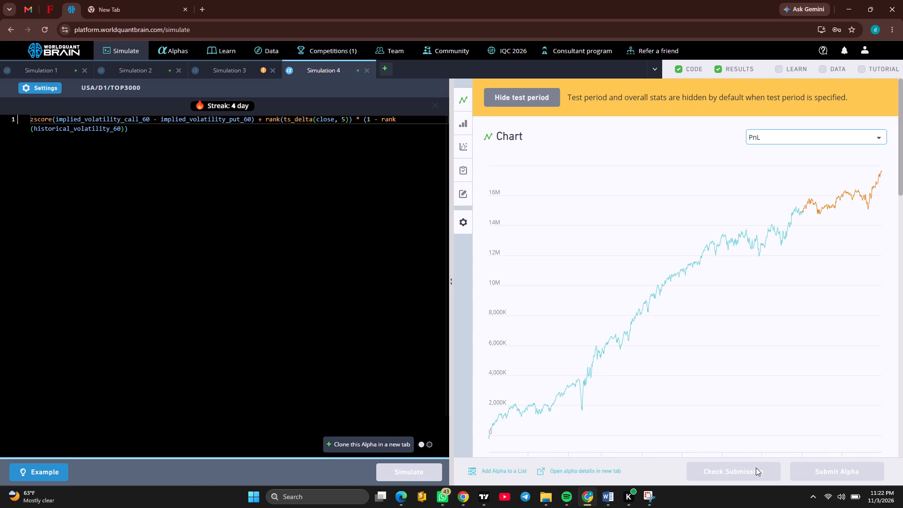
drag(902, 138, 902, 174)
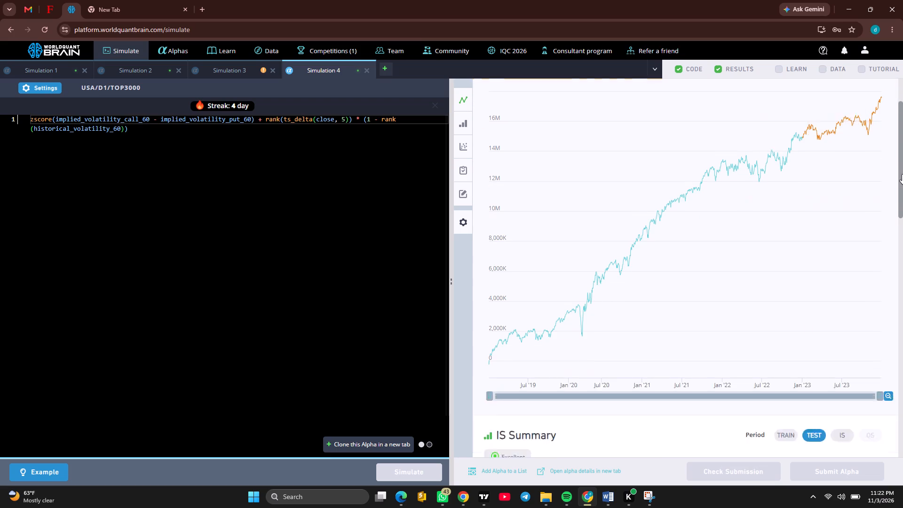
drag(902, 174, 902, 281)
click(863, 374)
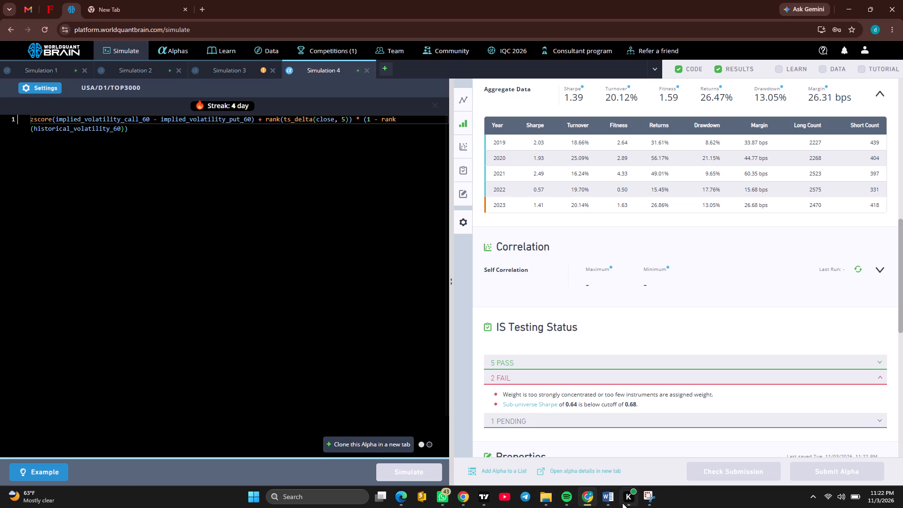
Switch to the Word document and copy the full trade_when expression of item 16.
click(606, 503)
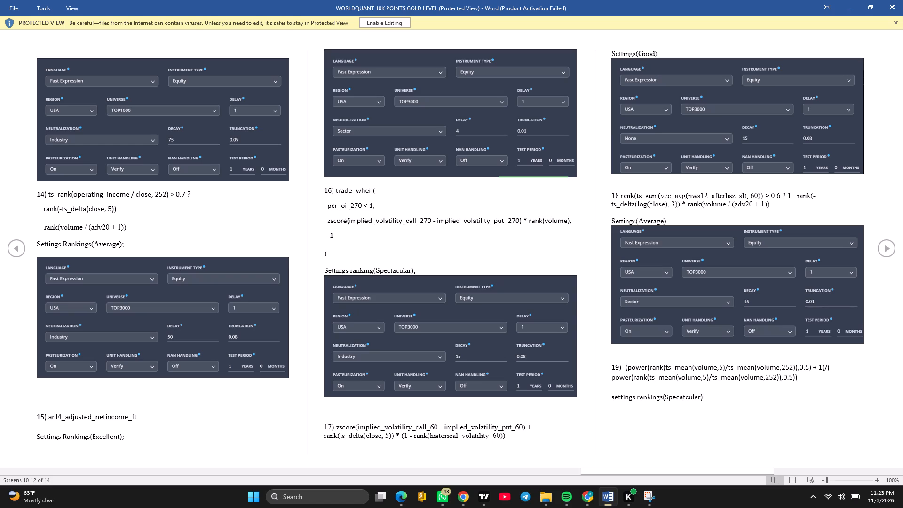
drag(335, 190, 332, 254)
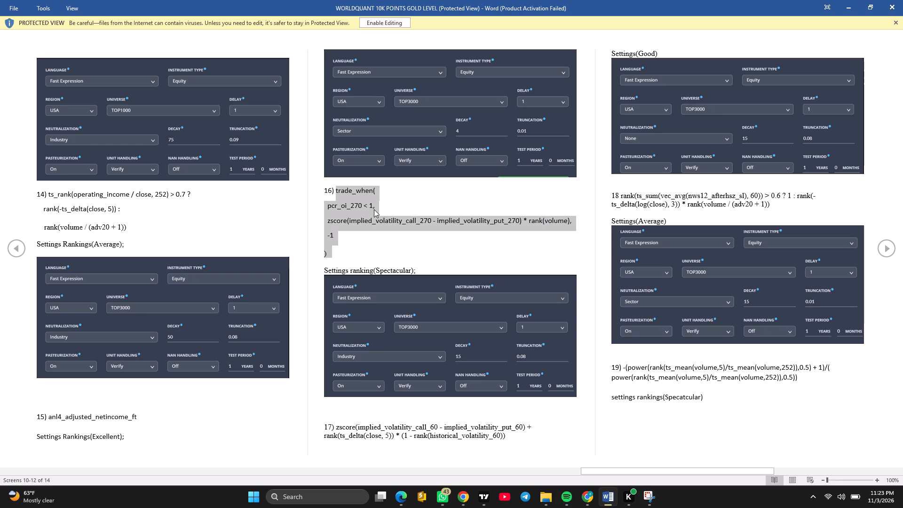
right_click(373, 209)
click(383, 214)
Open a new simulation next to Simulation 4 and paste the item 16 trade_when expression into it.
click(852, 3)
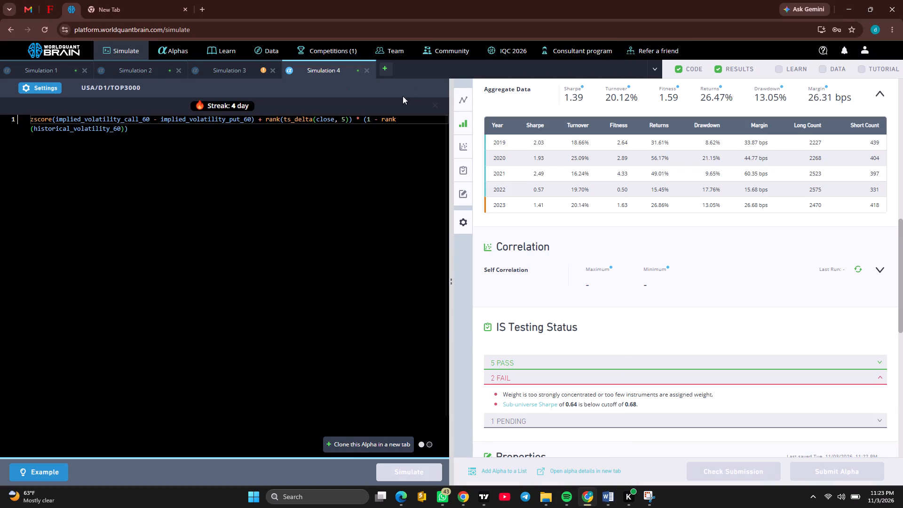
click(387, 70)
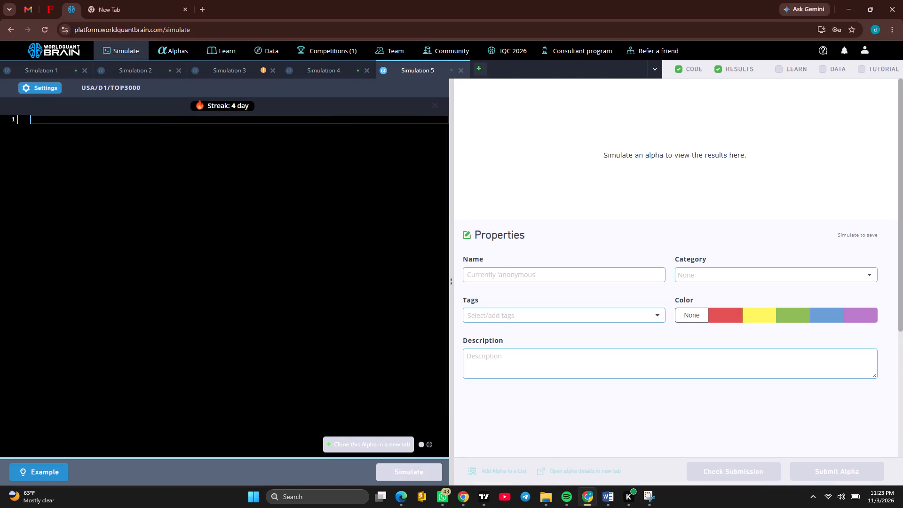
key(ctrl+v)
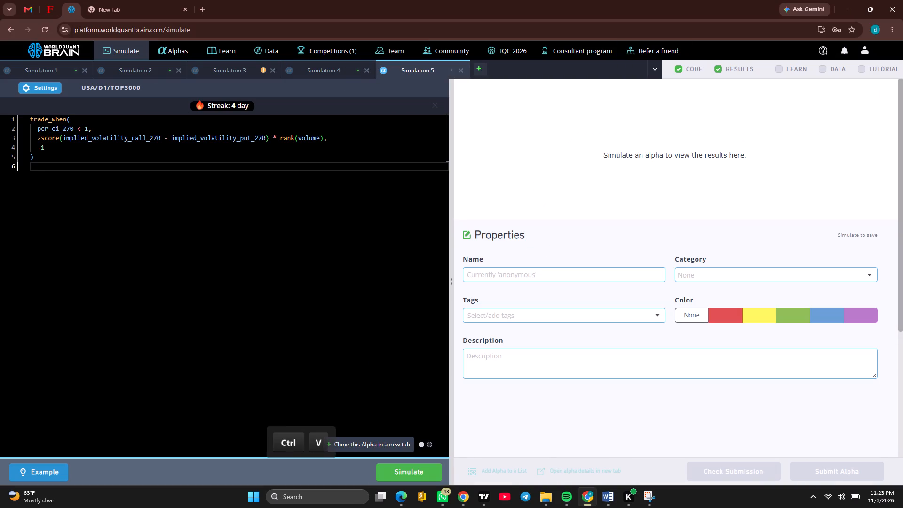
Set Simulation 5's decay to 15 and neutralization to Industry, matching item 16's settings in the Word document, and simulate the alpha.
click(34, 83)
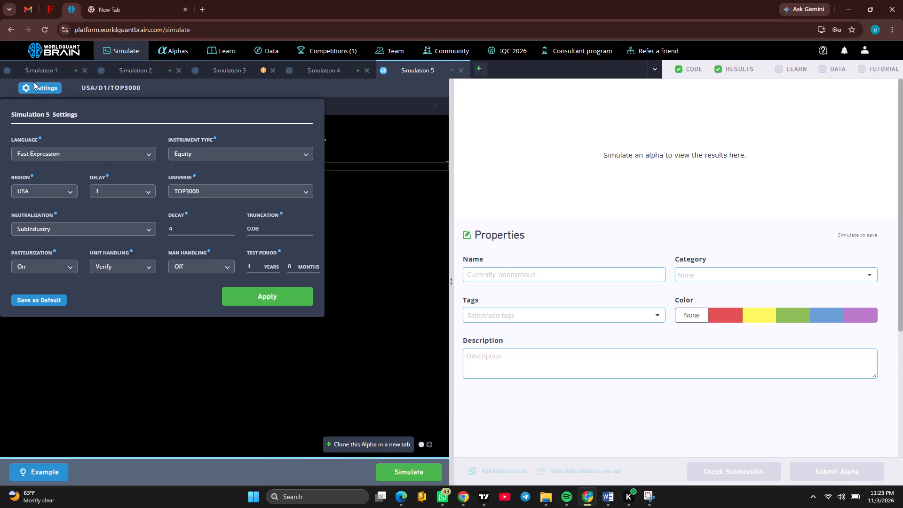
click(611, 498)
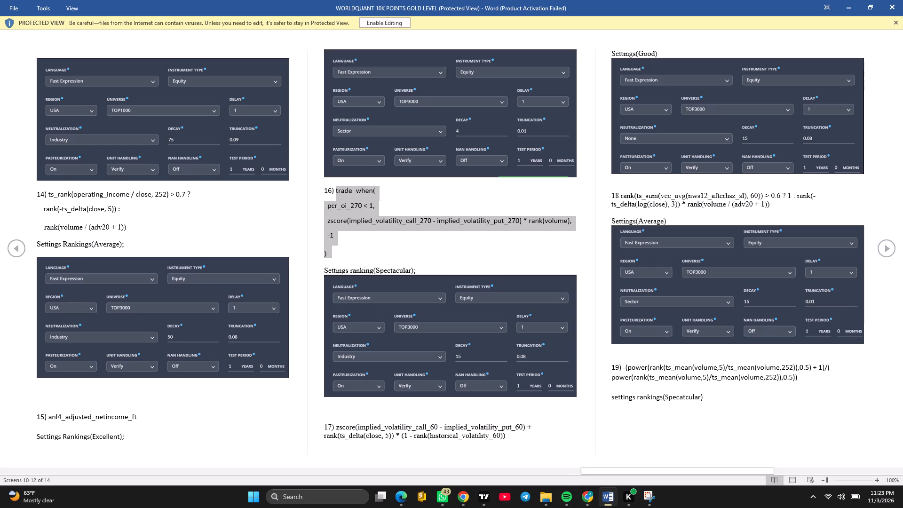
click(848, 2)
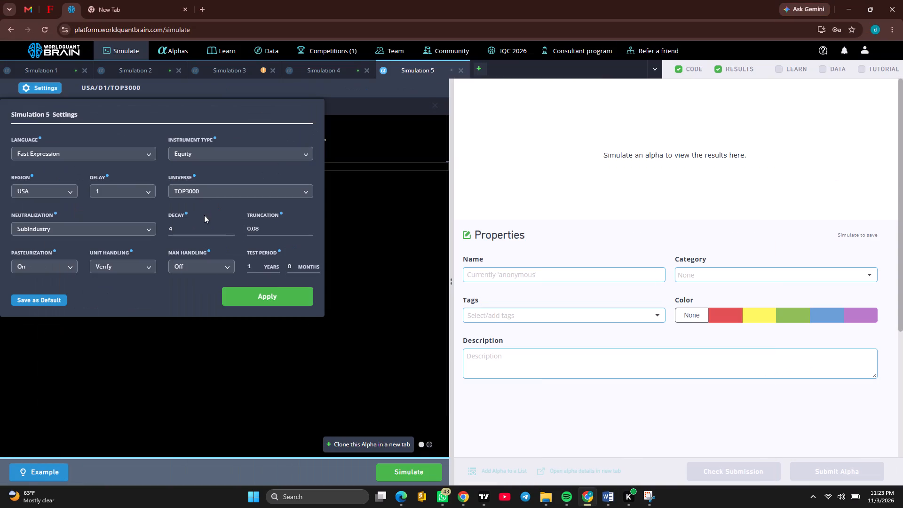
triple_click(231, 226)
triple_click(230, 226)
double_click(230, 226)
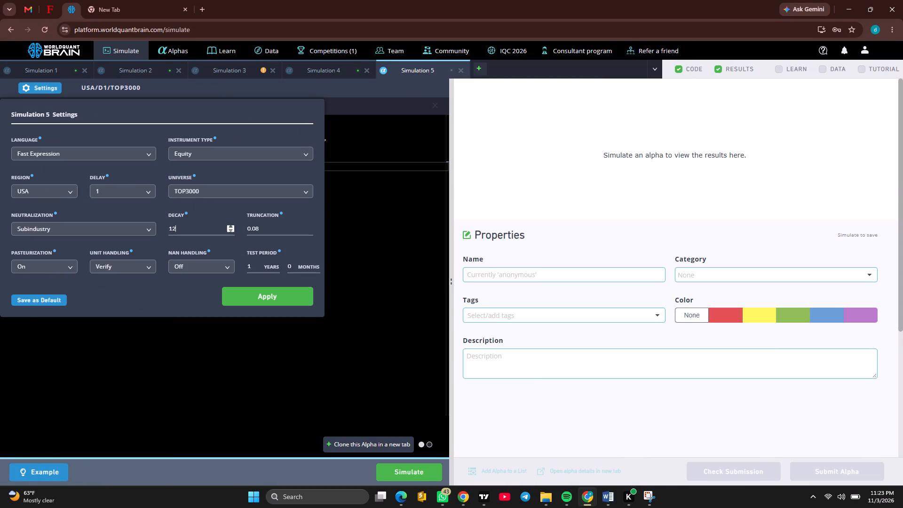
click(229, 224)
double_click(228, 225)
click(228, 225)
click(58, 227)
click(49, 287)
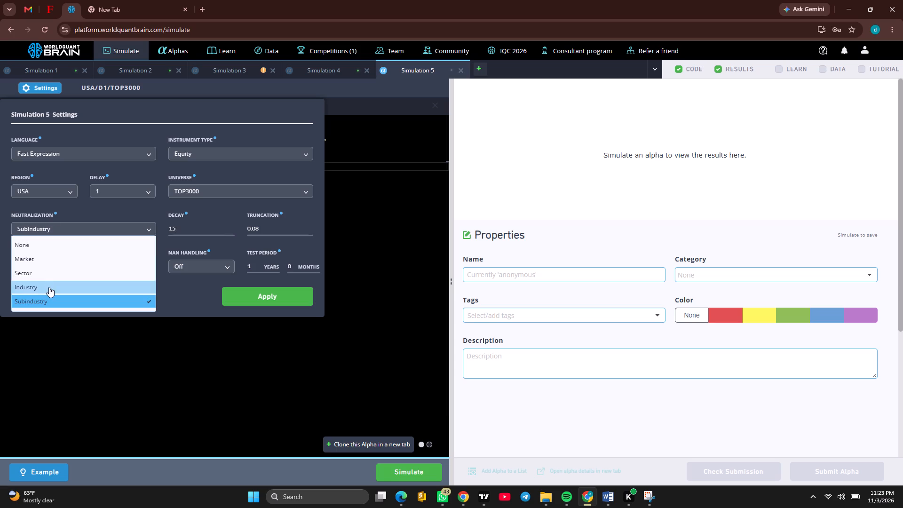
click(283, 296)
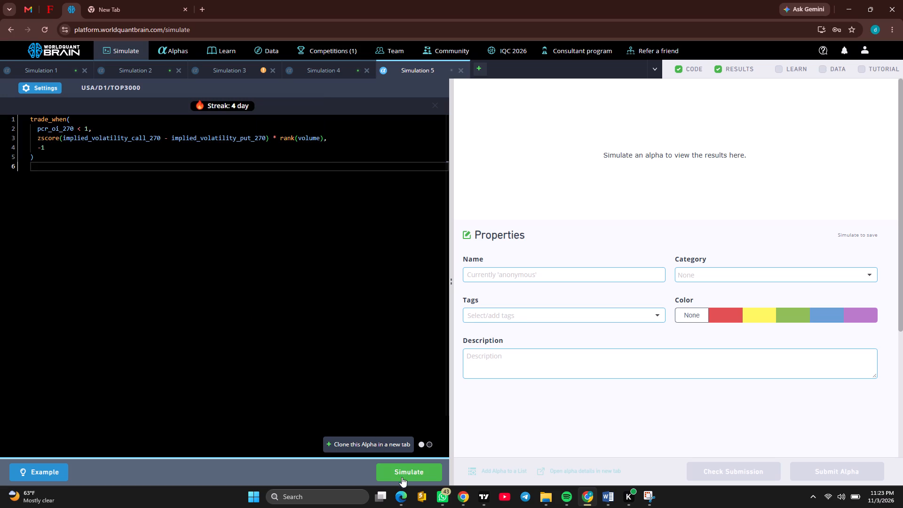
click(403, 476)
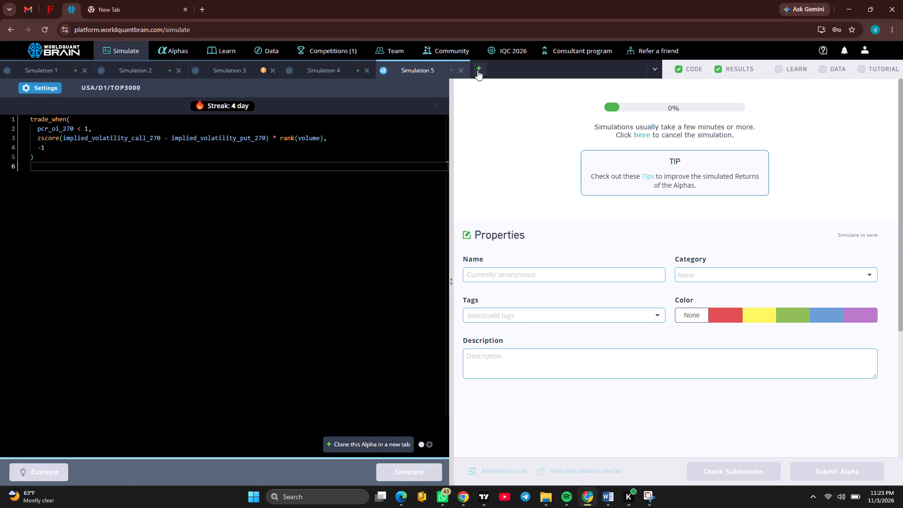
Open a new simulation and fill it with item 15's expression, anl4_adjusted_netincome_ft, copied from the Word document.
click(477, 70)
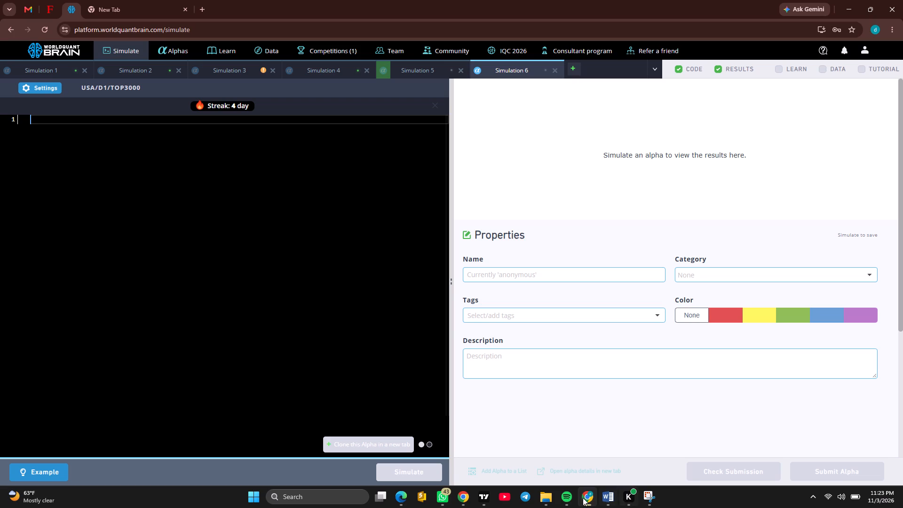
click(609, 492)
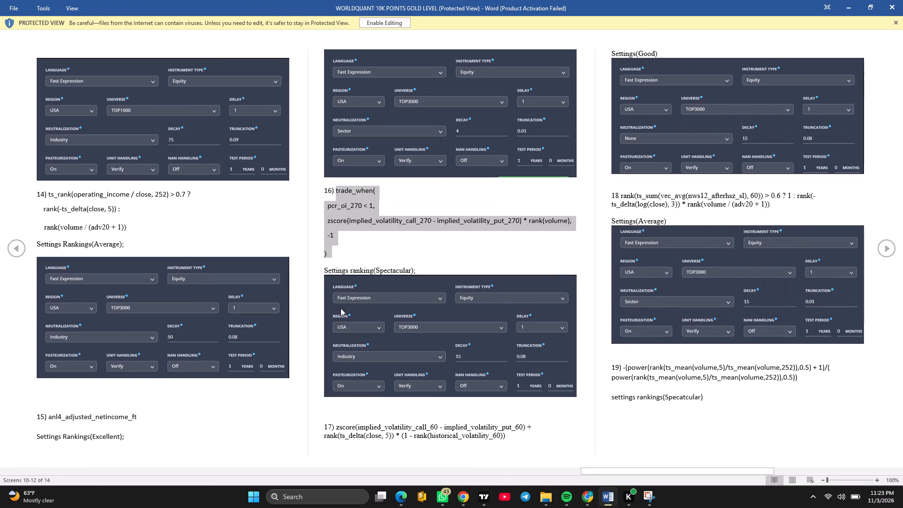
click(226, 422)
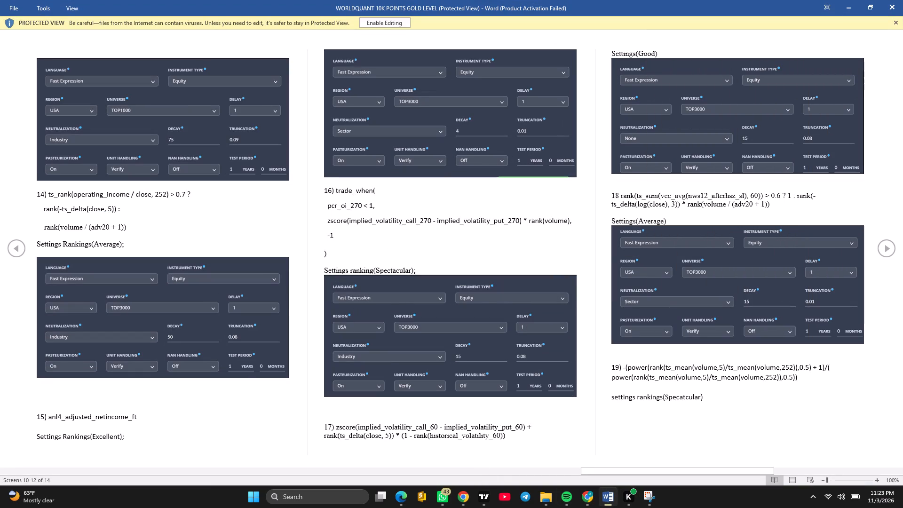
drag(48, 416, 134, 421)
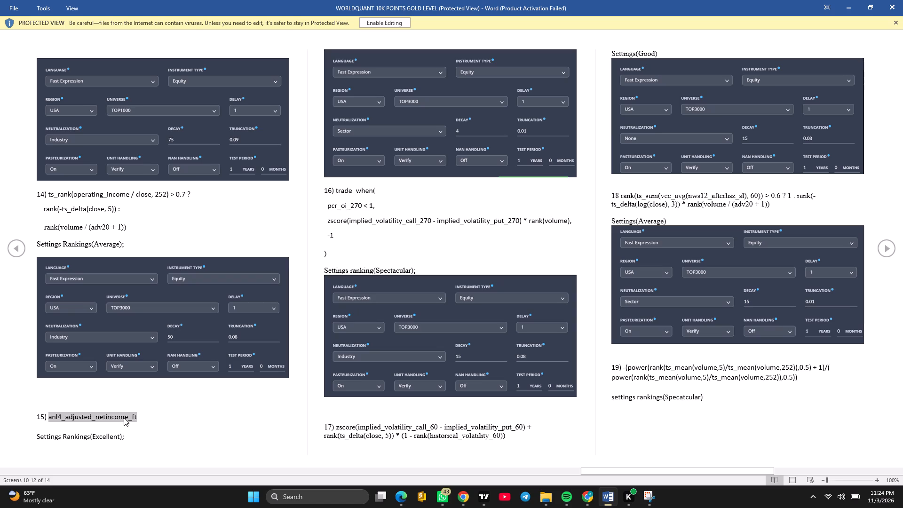
key(ctrl+c)
key(ctrl+c)
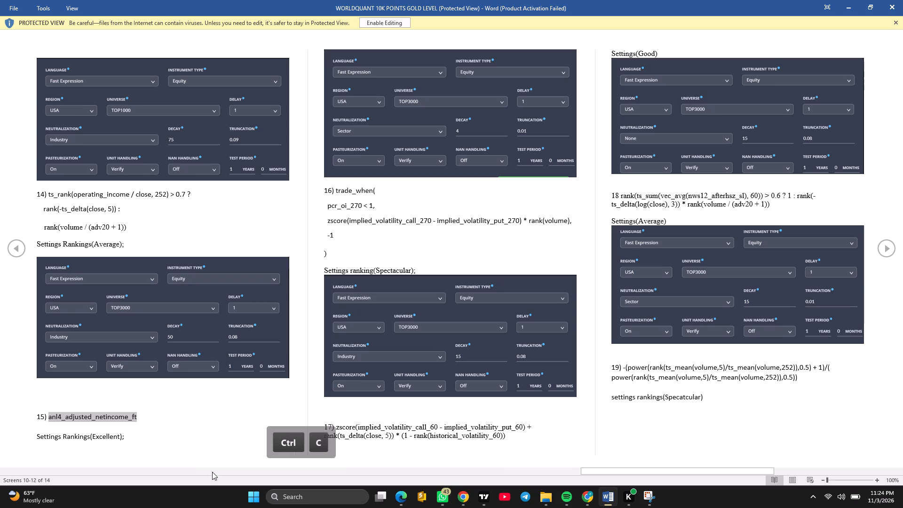
click(586, 496)
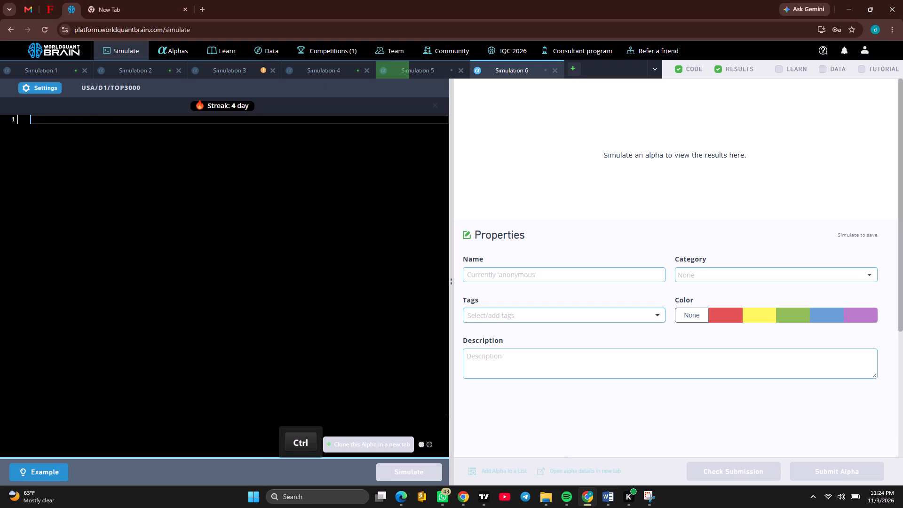
key(ctrl+v)
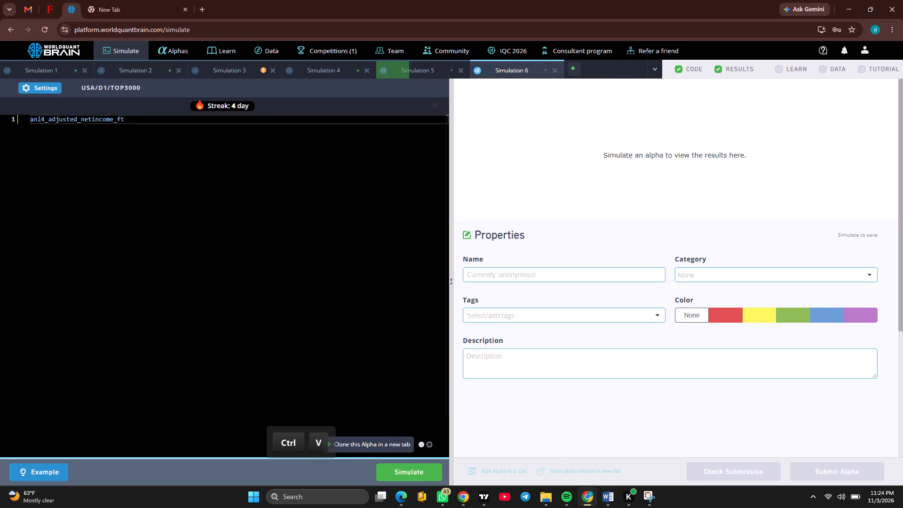
Set Simulation 6's neutralization to Sector and truncation to 0.01, after checking the settings in the Word document, and simulate the alpha.
click(54, 88)
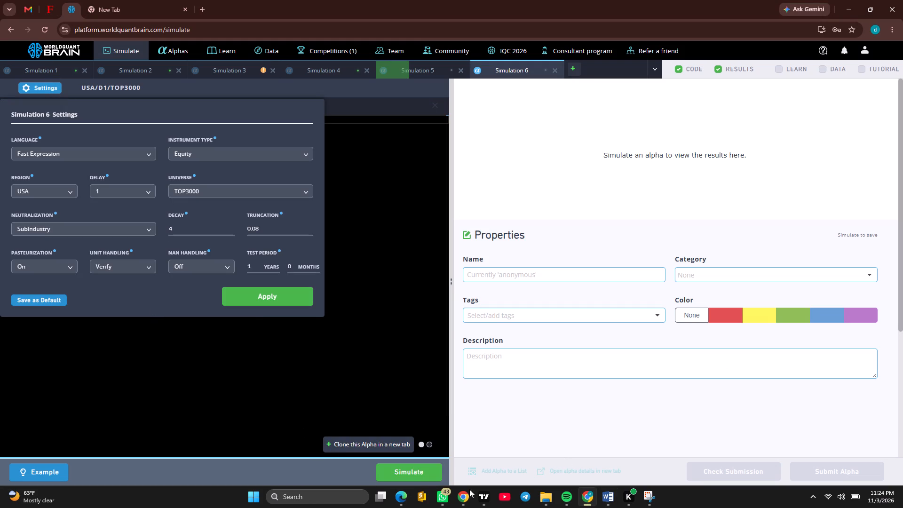
click(606, 494)
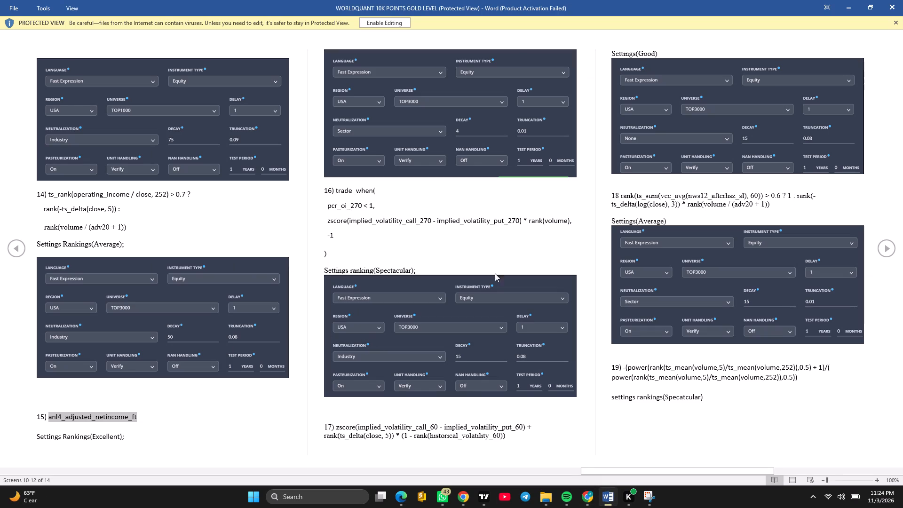
click(841, 6)
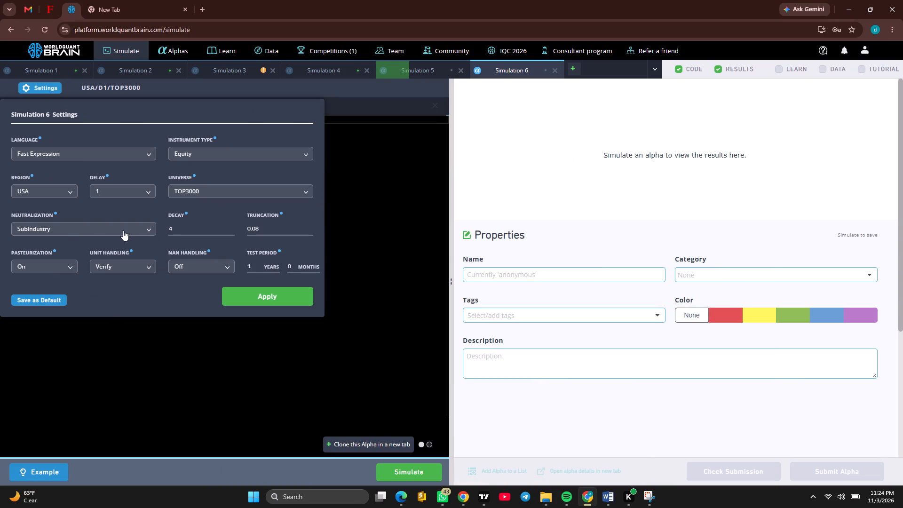
click(119, 228)
click(68, 275)
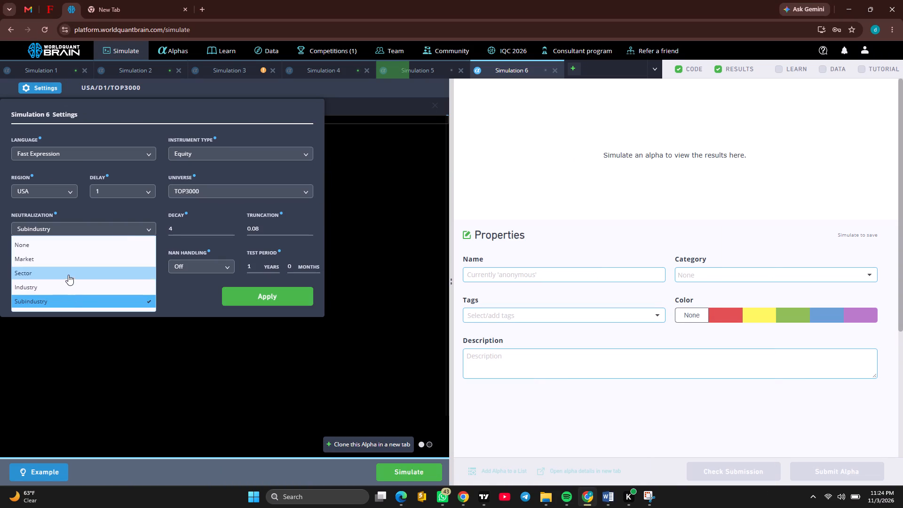
triple_click(310, 230)
click(310, 230)
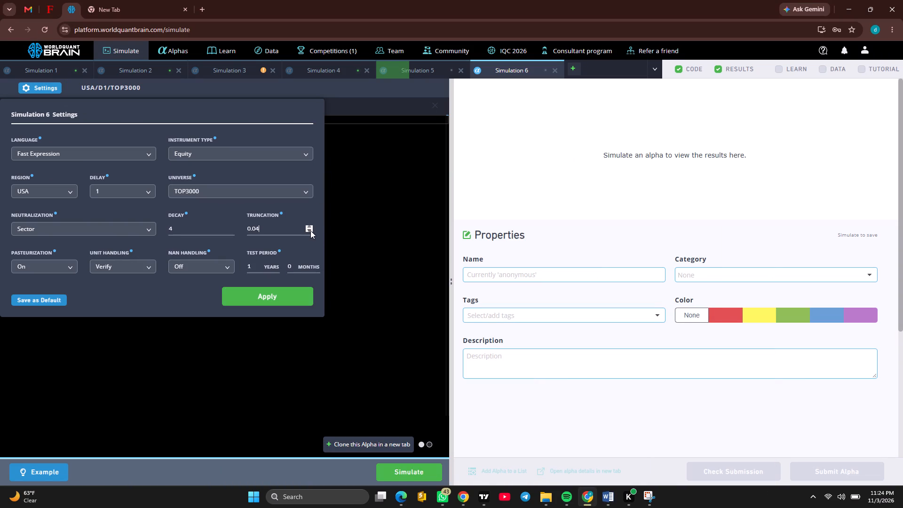
click(310, 230)
click(310, 230)
click(310, 230)
click(274, 295)
click(396, 469)
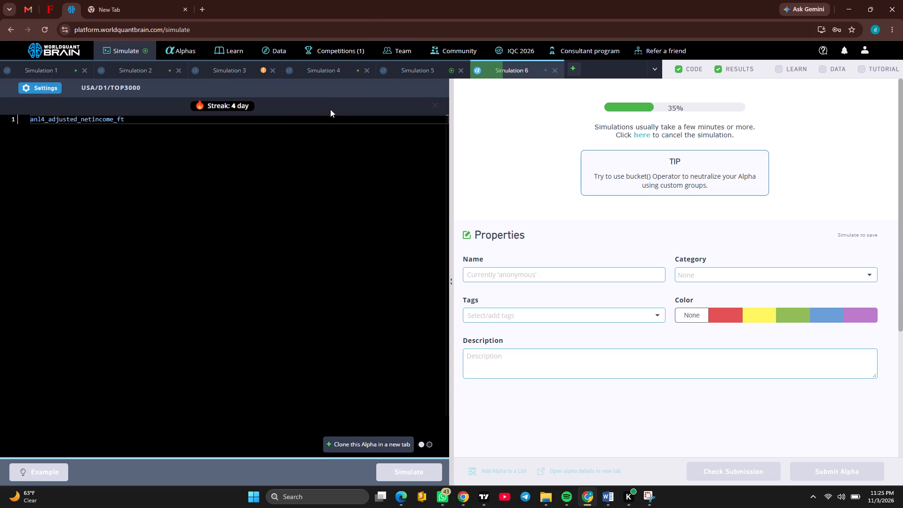
Show Simulation 5's test period, review its IS Summary and IS Testing Status, and glance back at the Word document's settings.
click(429, 69)
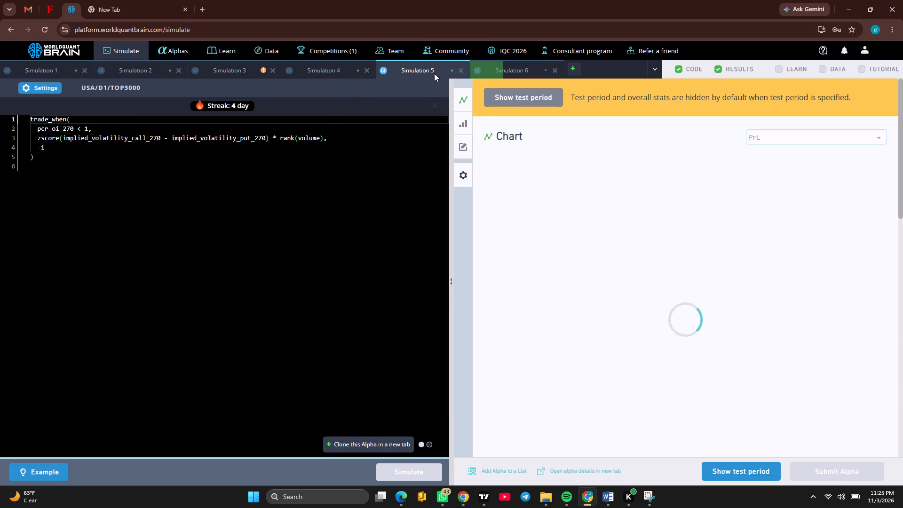
click(751, 468)
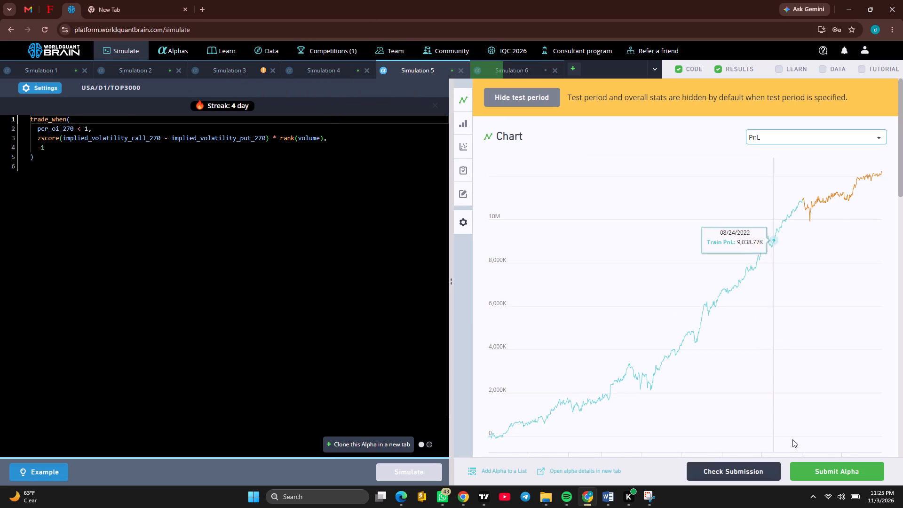
drag(902, 187, 902, 305)
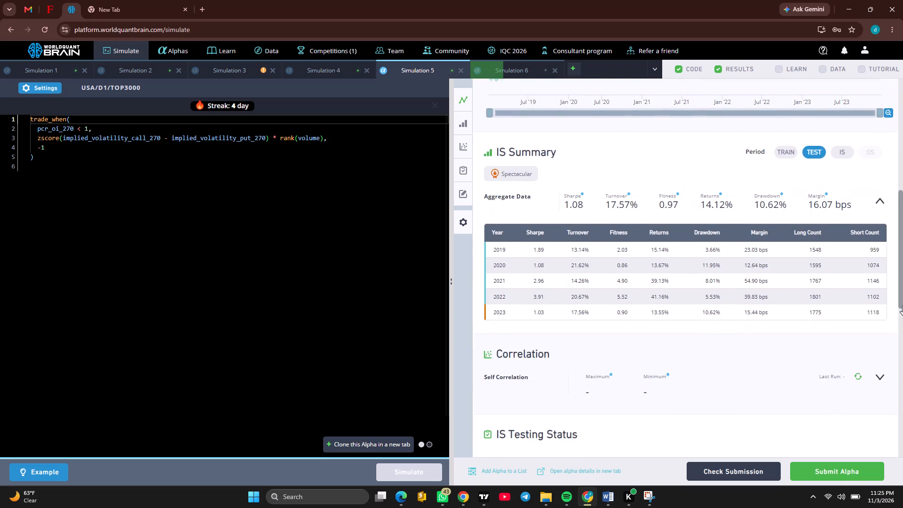
drag(902, 305, 902, 327)
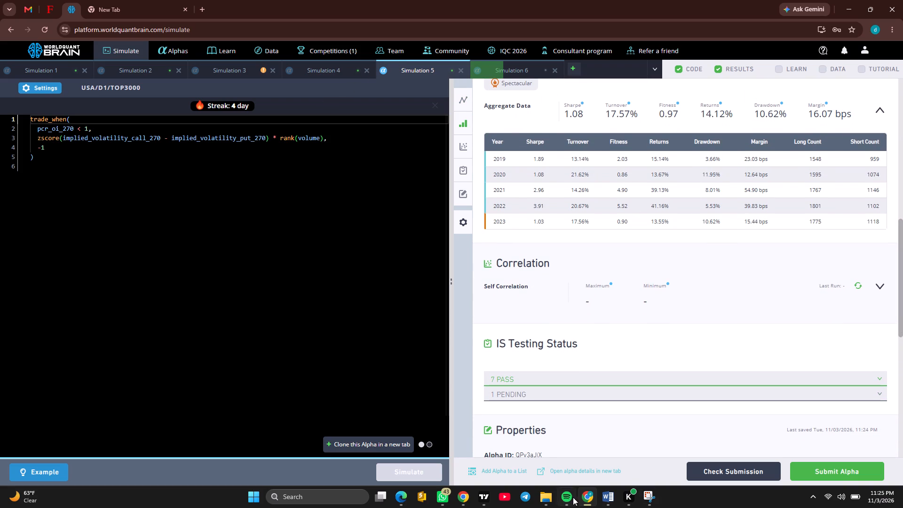
click(614, 500)
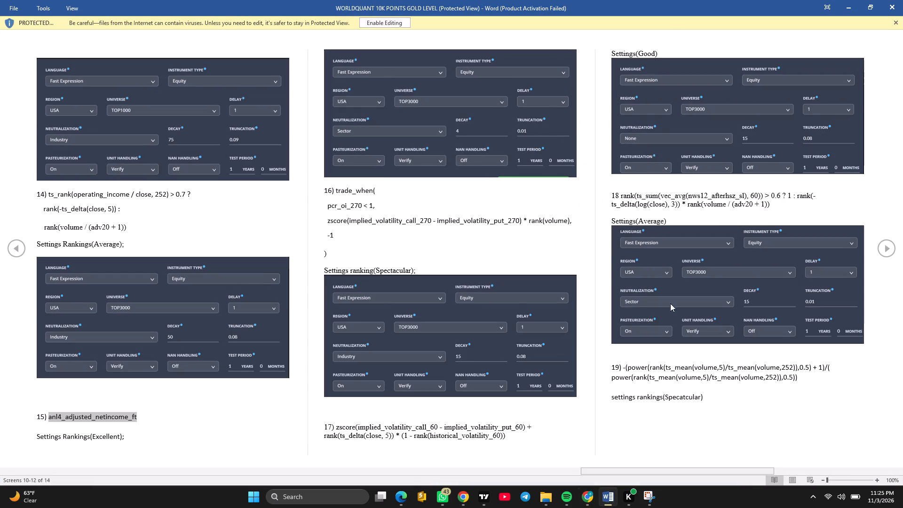
click(842, 6)
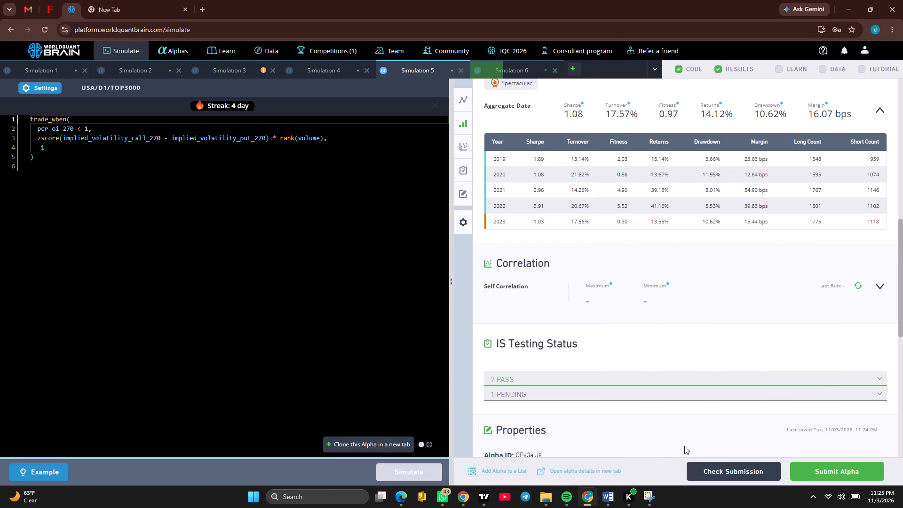
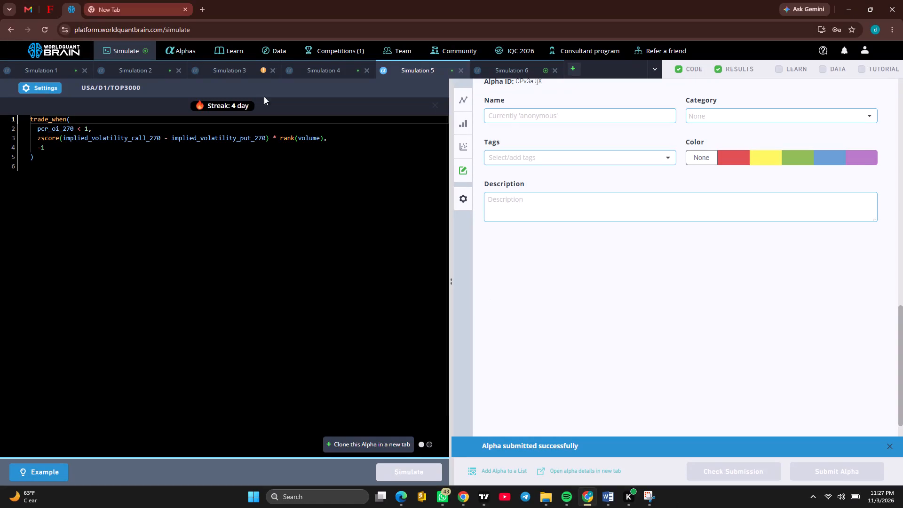
Show Simulation 6's test period and review its IS Testing Status.
click(507, 69)
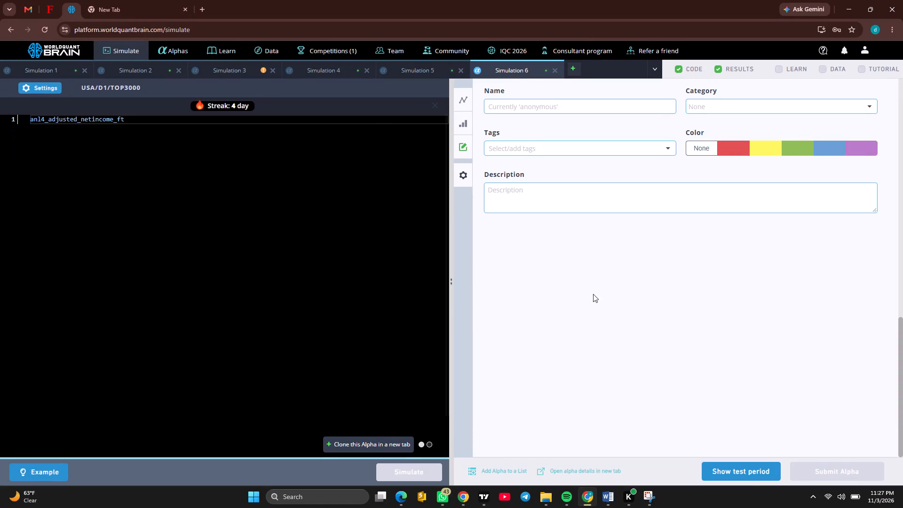
click(741, 467)
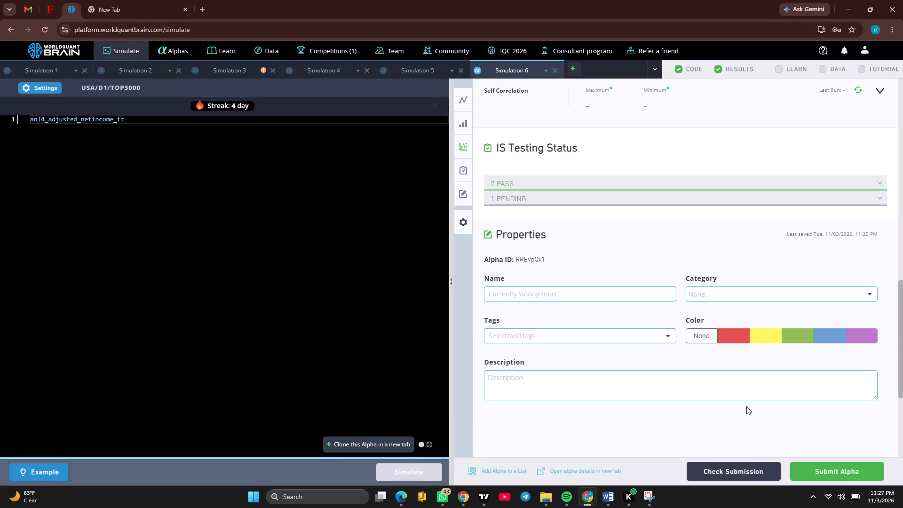
scroll(743, 325, up, 1)
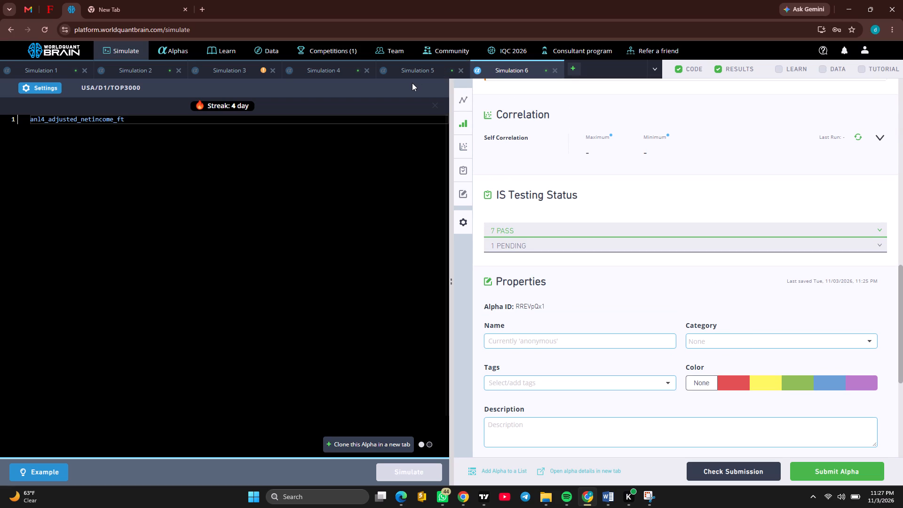
Go back to Simulation 5 and open its simulation settings for review.
click(404, 71)
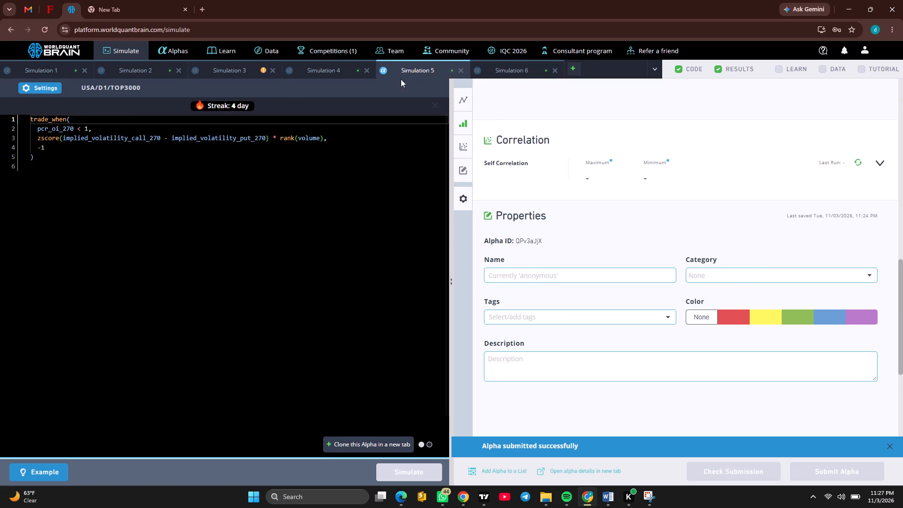
click(50, 89)
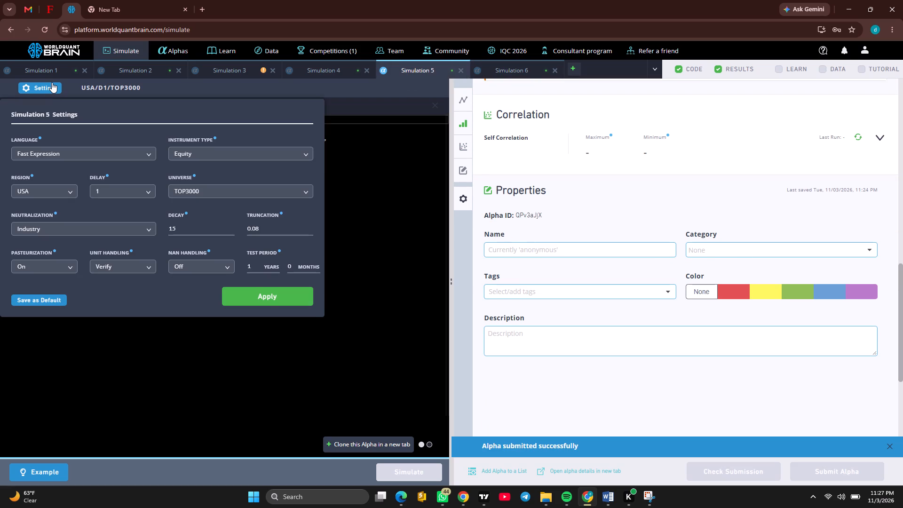
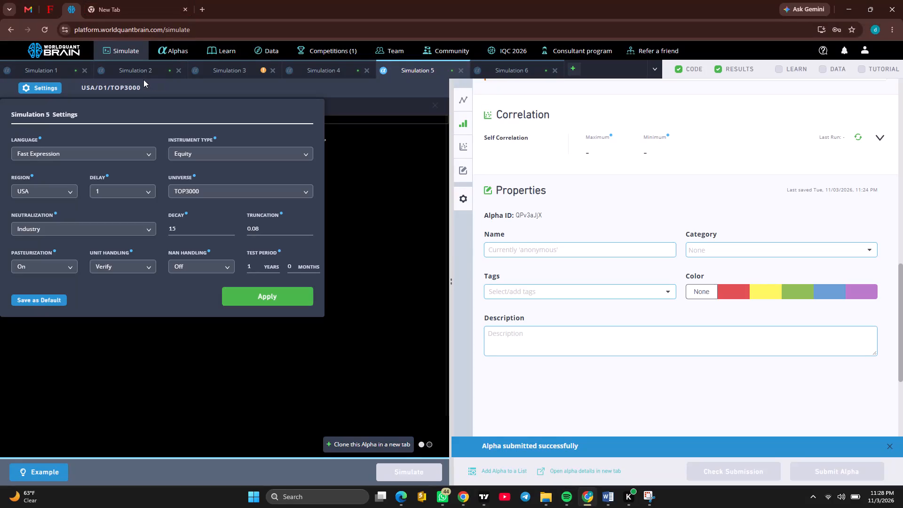
Look over the expressions and results of Simulation 2 and Simulation 1.
click(146, 72)
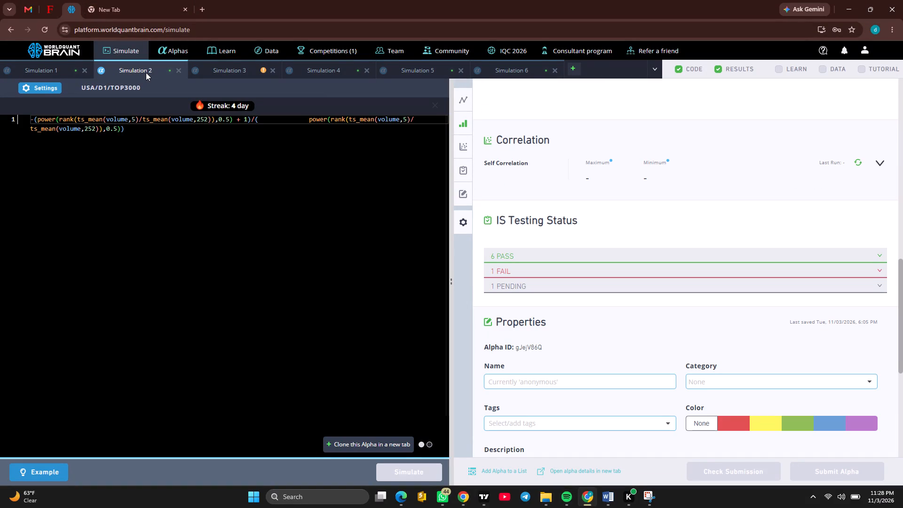
click(50, 68)
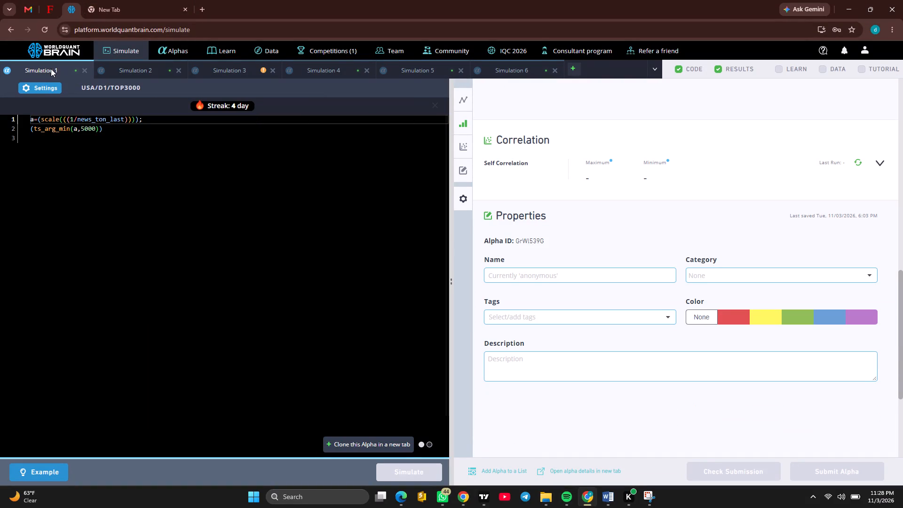
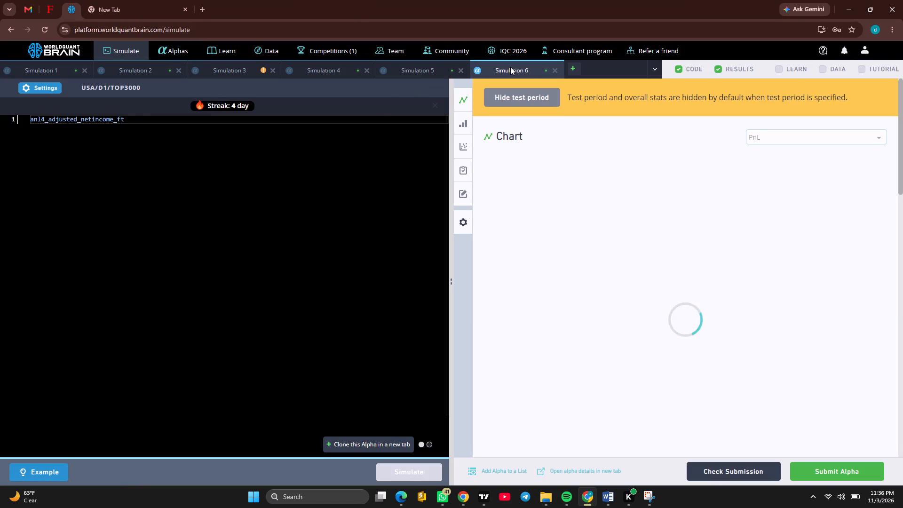
Close Simulations 4, 3, 2, 1 and 5 so that only Simulation 6 stays open.
click(415, 71)
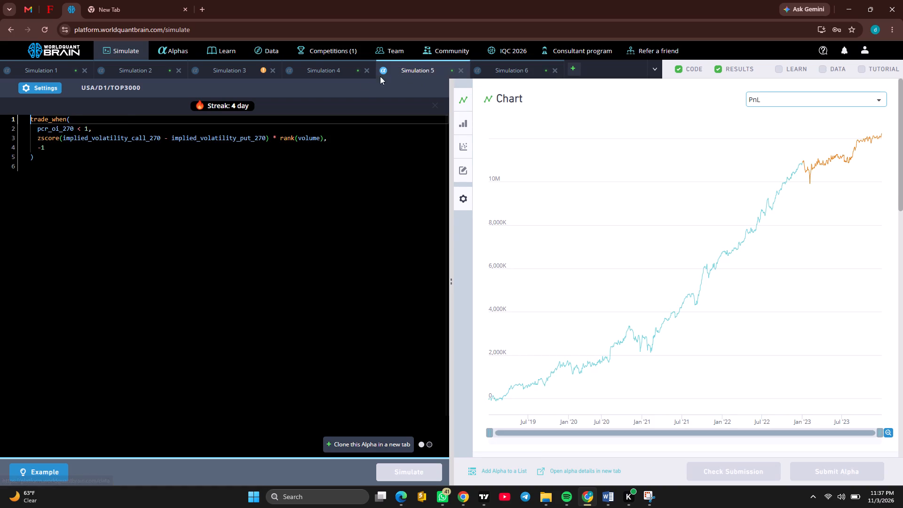
click(333, 70)
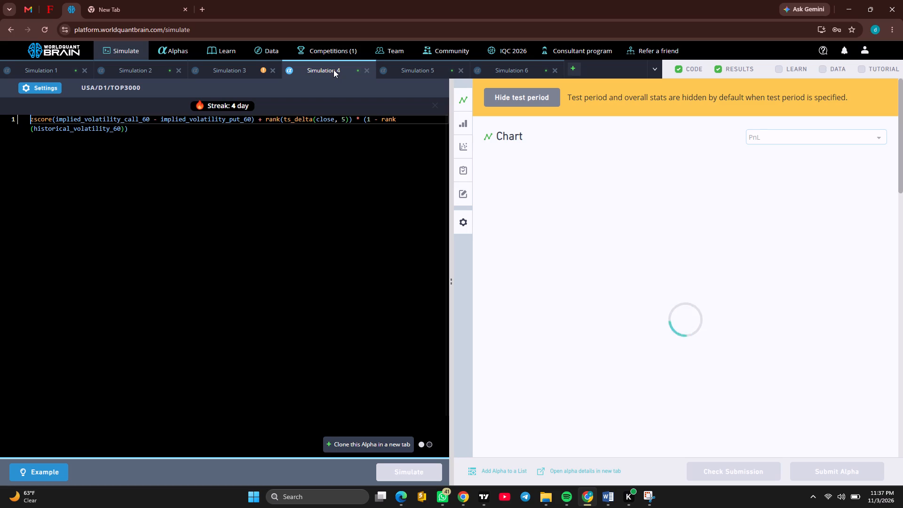
click(367, 69)
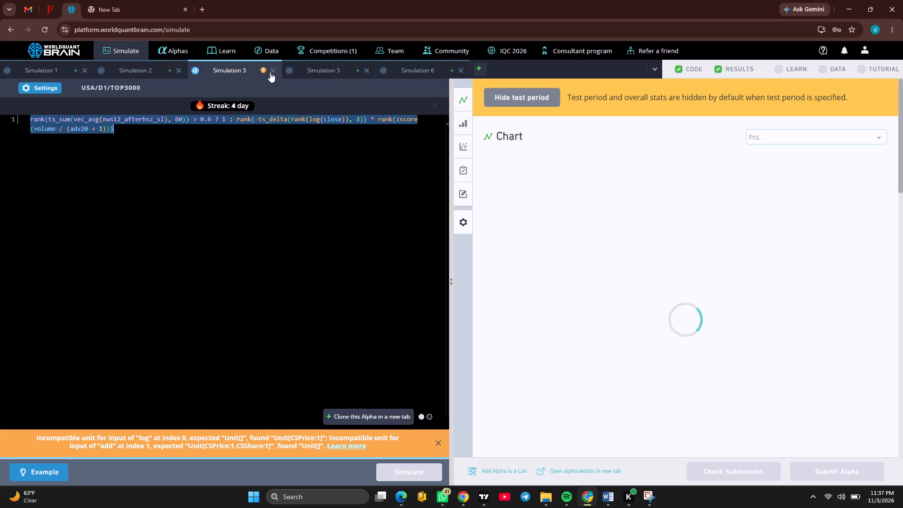
click(273, 70)
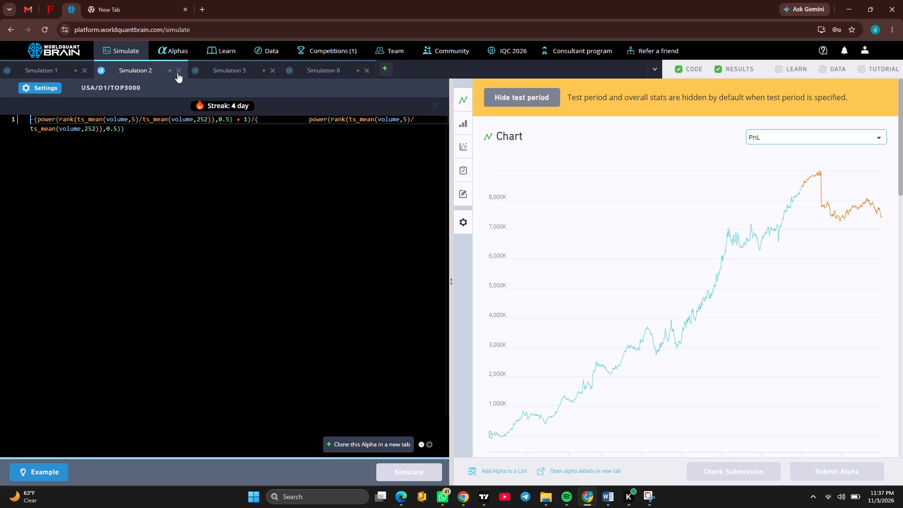
click(177, 72)
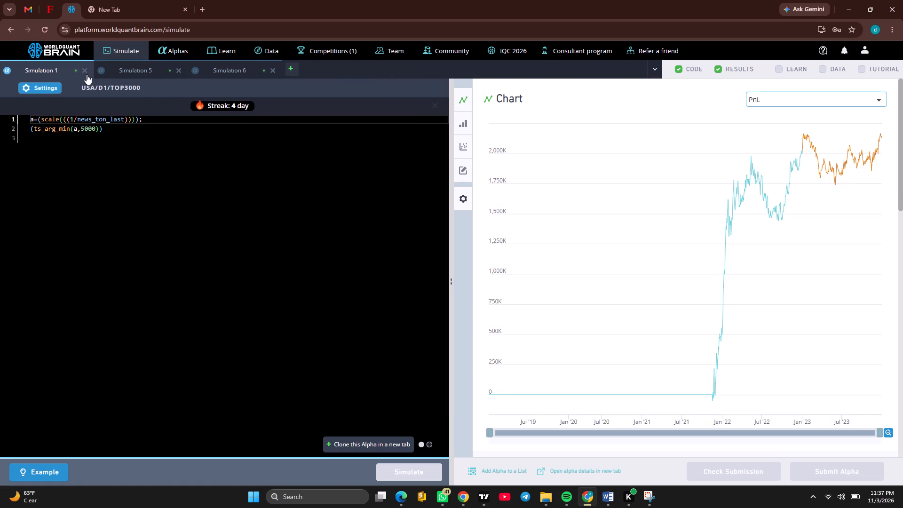
click(84, 71)
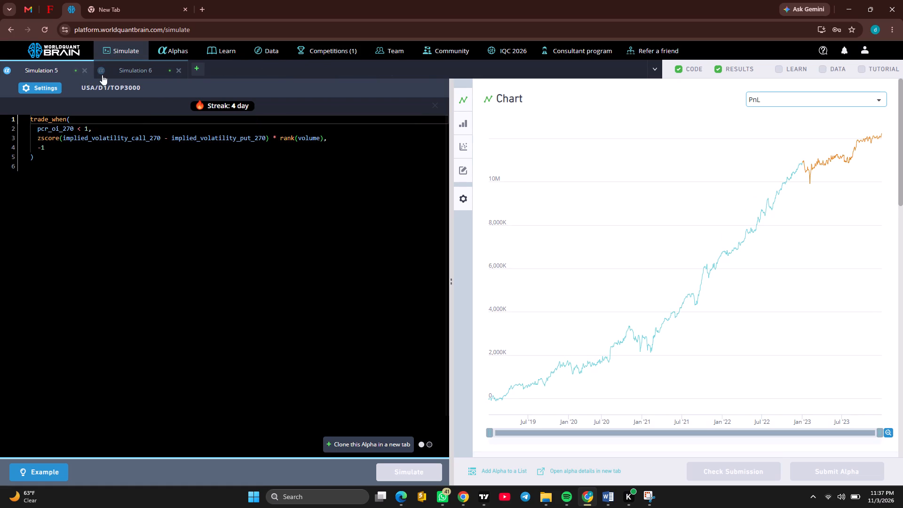
click(86, 71)
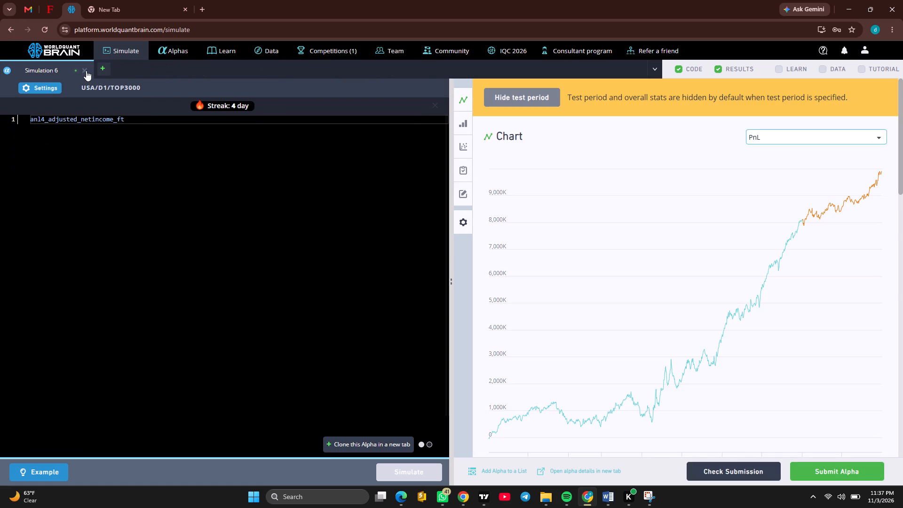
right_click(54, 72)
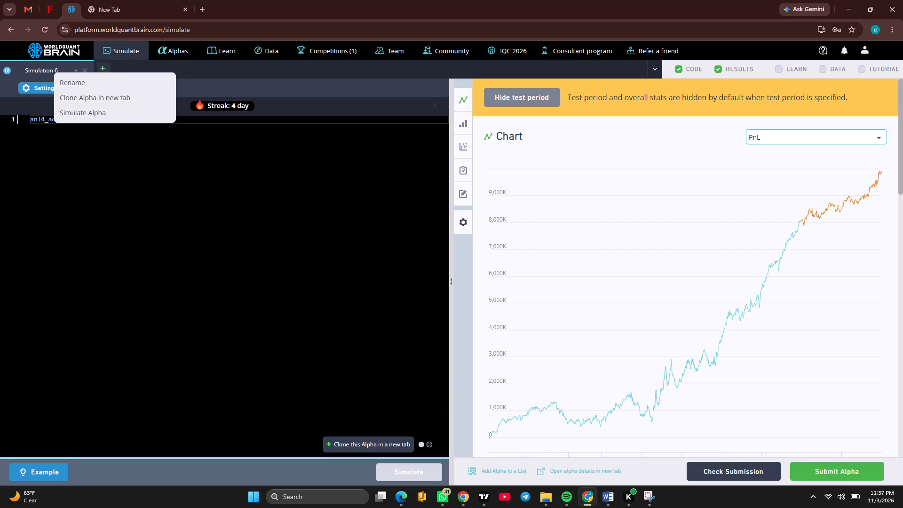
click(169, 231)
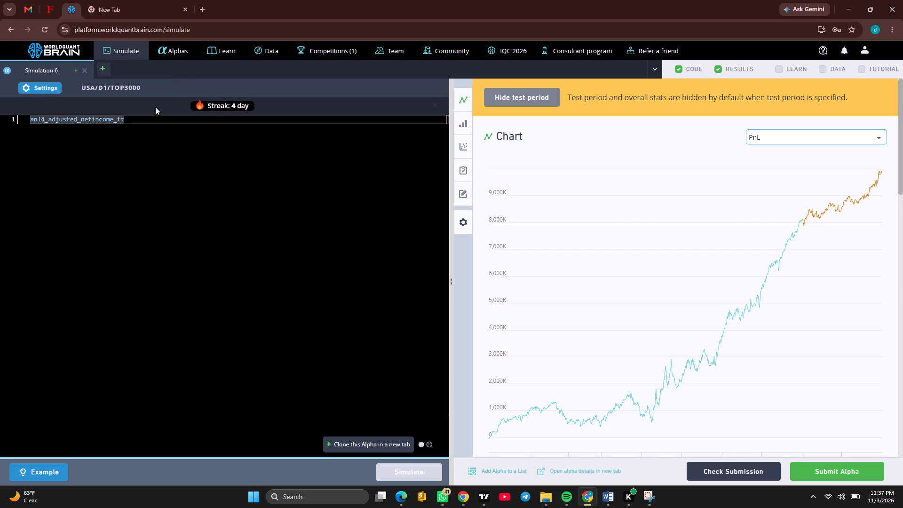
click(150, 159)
Switch to the FxPro wallet page and view the demo trading accounts.
click(53, 5)
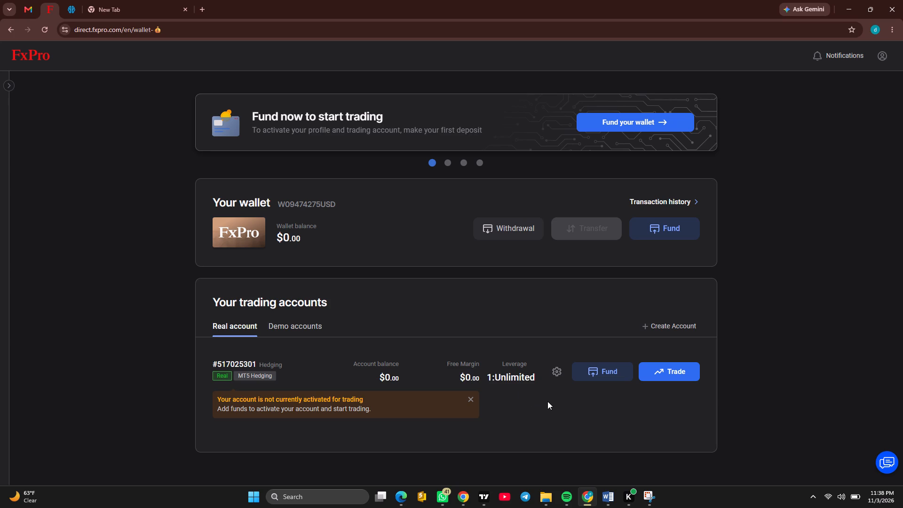
click(47, 40)
click(44, 34)
click(319, 325)
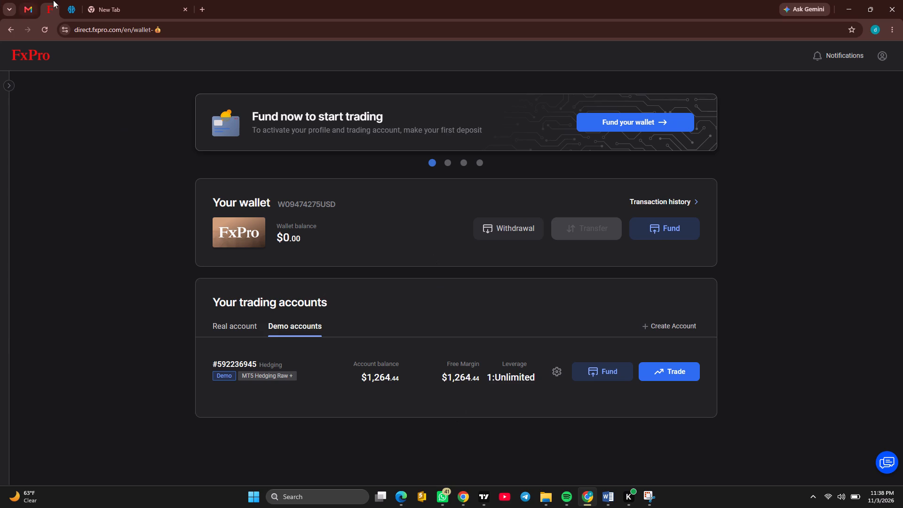
Return to the WorldQuant Brain simulation page and minimize the browser window.
click(71, 6)
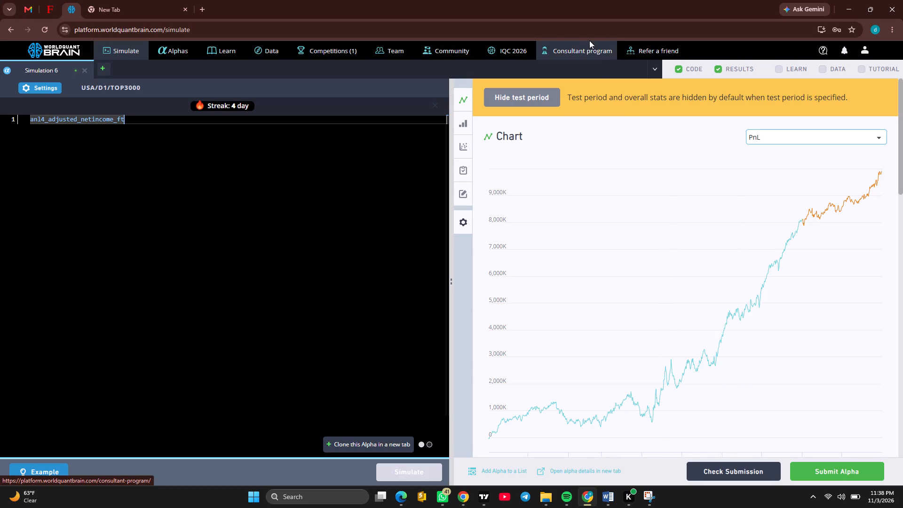
click(846, 8)
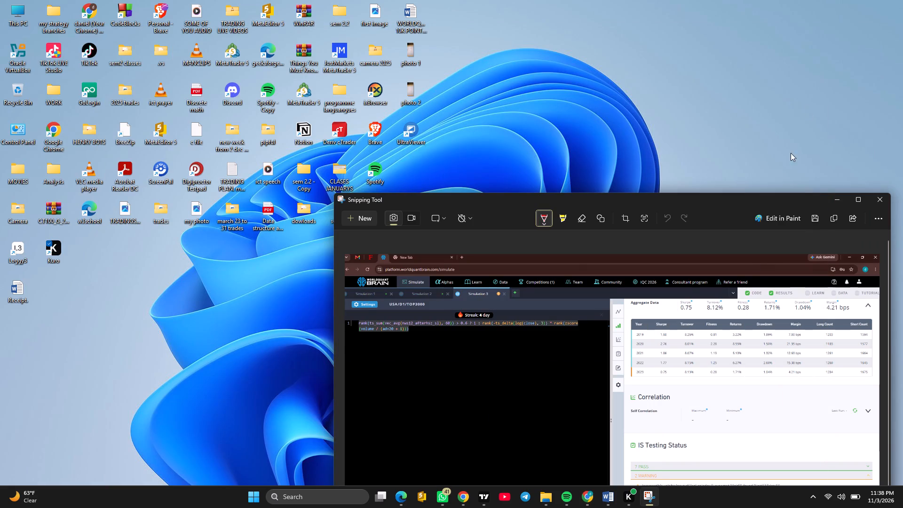